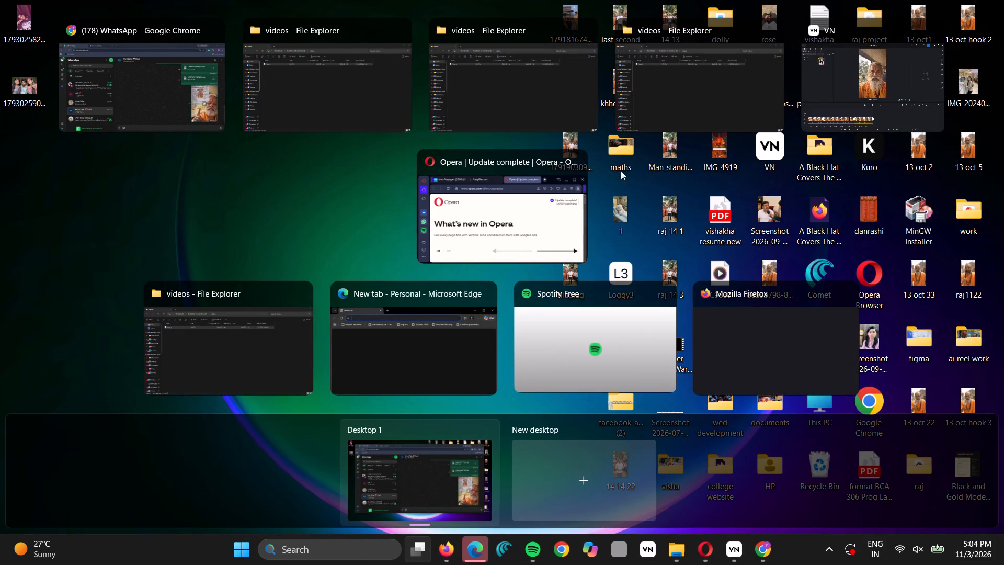
# Close the Opera browser window and the videos File Explorer window beside the Microsoft Edge window in the open-windows overview.
pyautogui.click(581, 161)
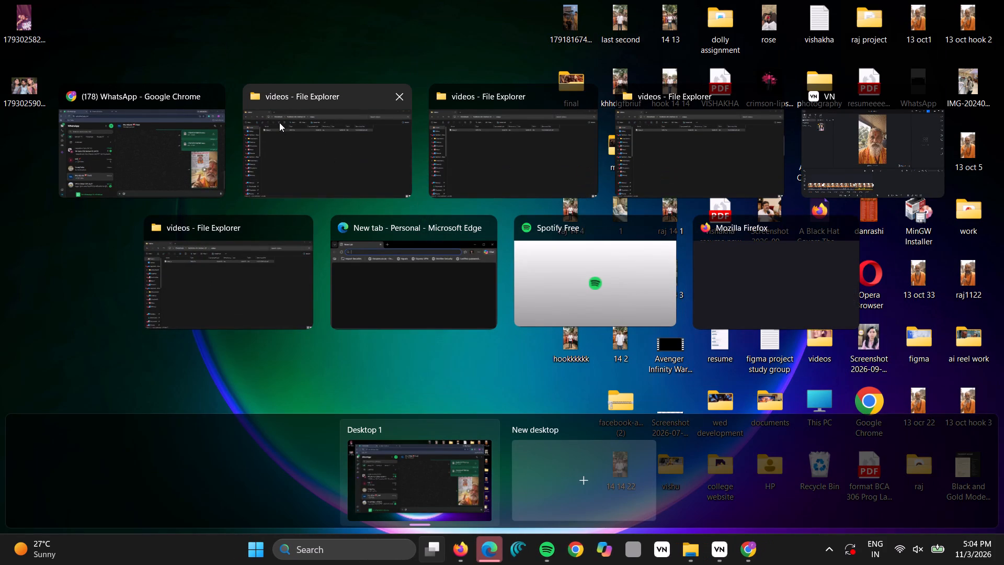
pyautogui.press('Delete')
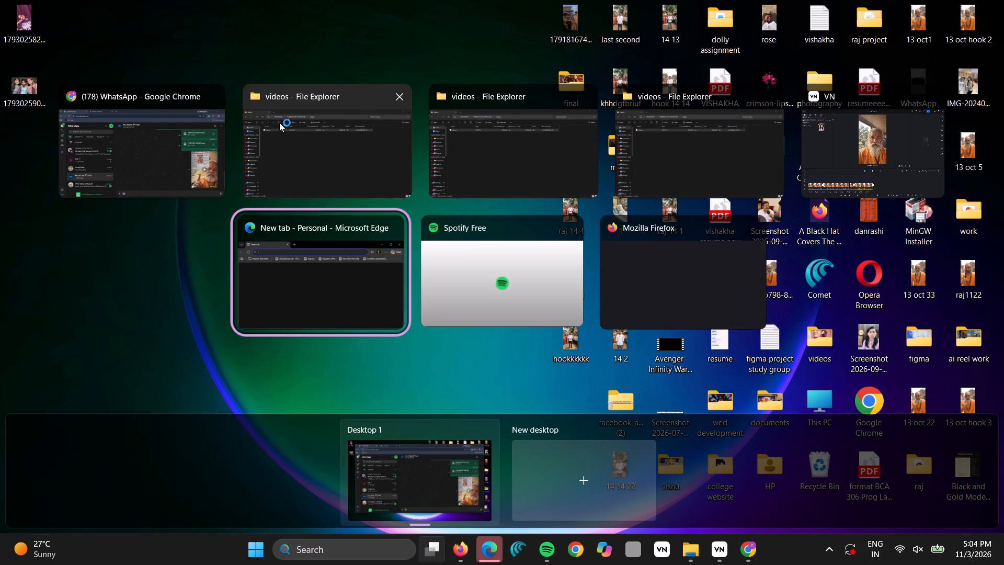
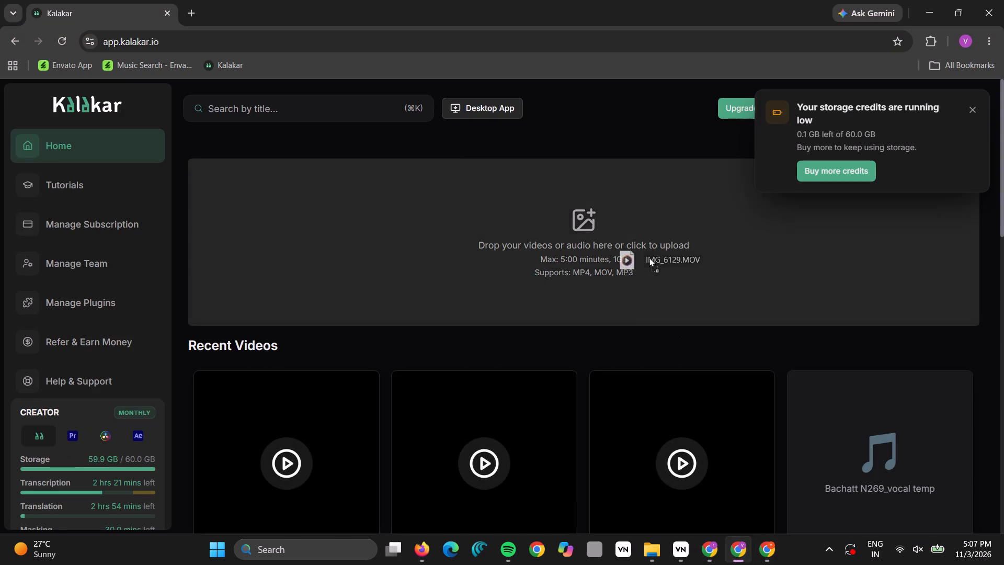
# Add IMG_6129.MOV to the Kalakar upload area, choose Hinglish as the spoken language, and start the upload for transcription.
pyautogui.moveTo(649, 257); pyautogui.dragTo(648, 256)
pyautogui.click(431, 361)
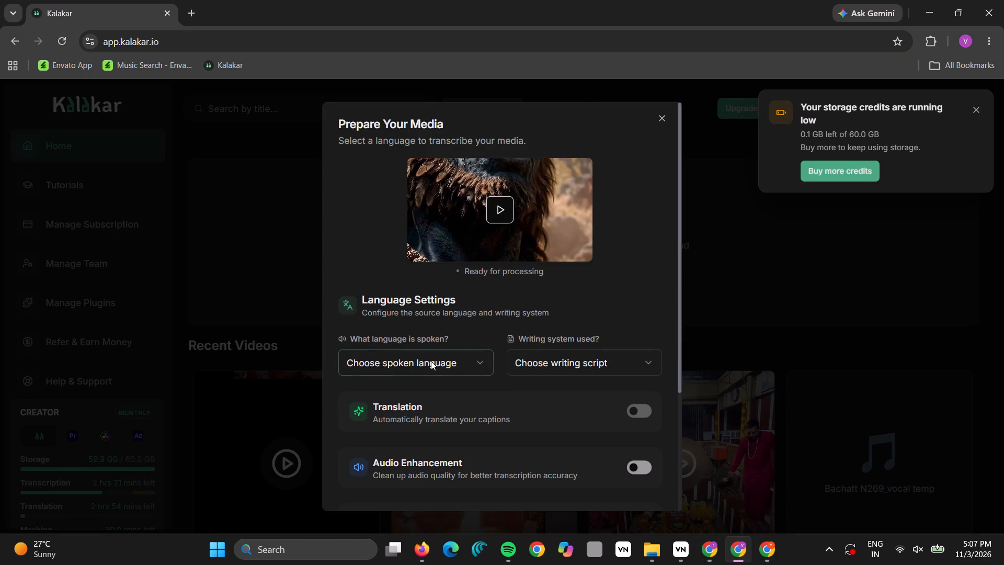
pyautogui.click(415, 214)
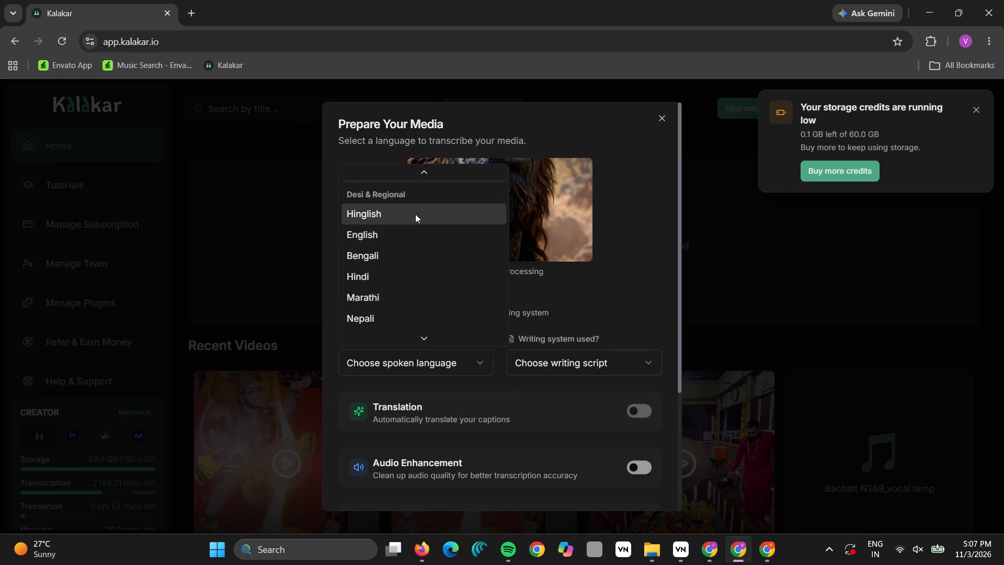
pyautogui.scroll(-6, 491, 295)
pyautogui.click(472, 476)
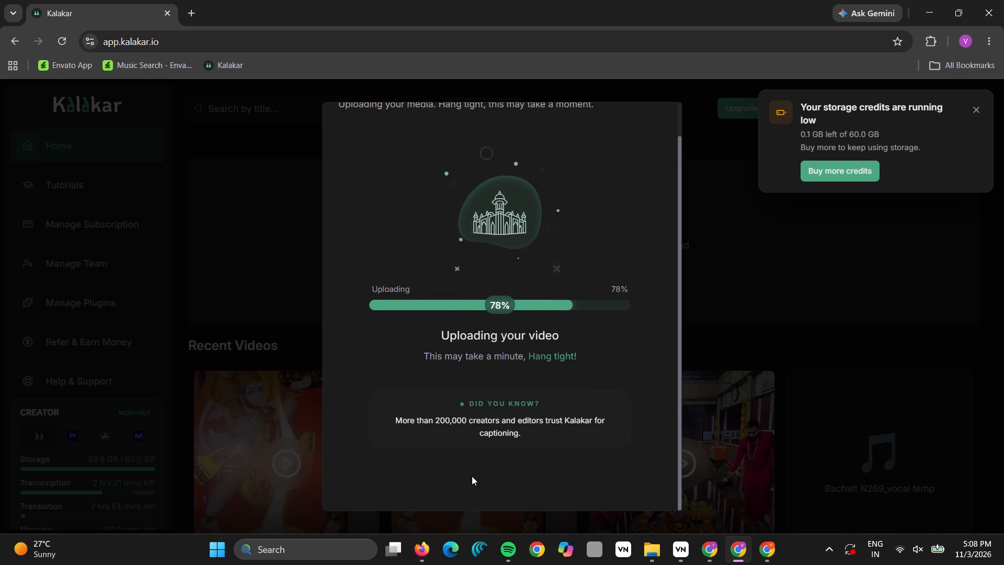
# Launch the Kuro app from the desktop.
pyautogui.doubleClick(853, 150)
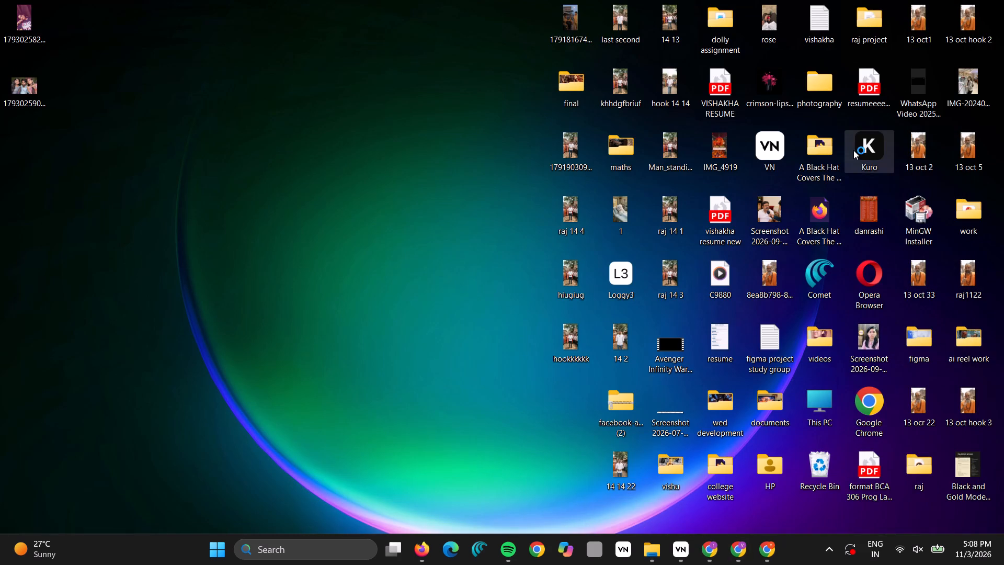
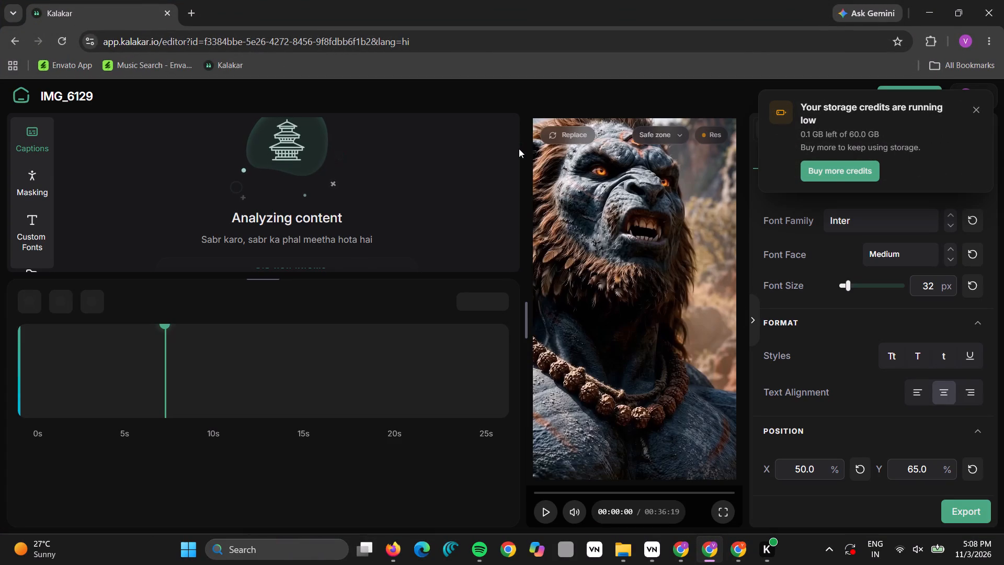
# In Google Drive, rename the uploaded video inside the "without subtitle" folder to hook1.MOV.
pyautogui.click(732, 564)
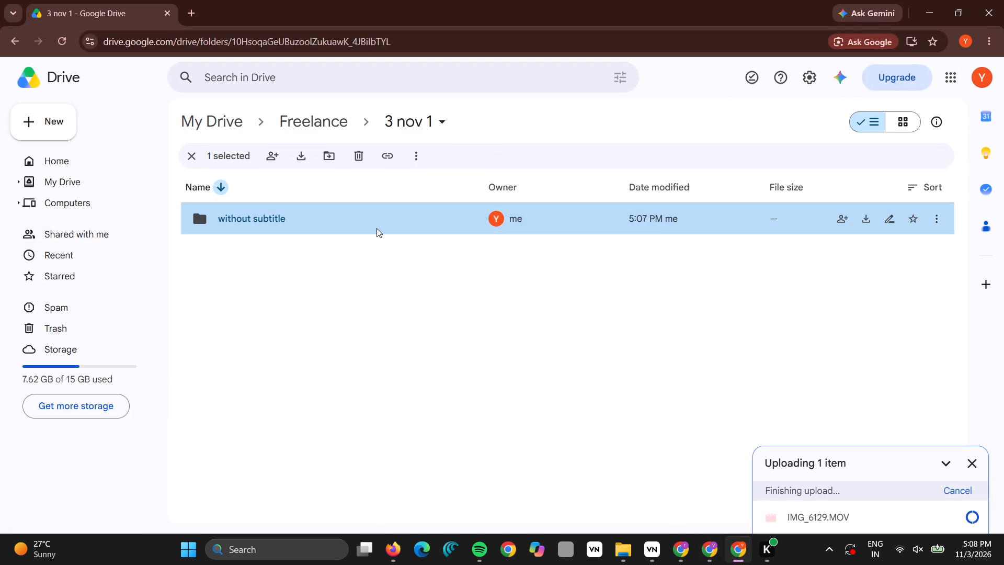
pyautogui.doubleClick(376, 228)
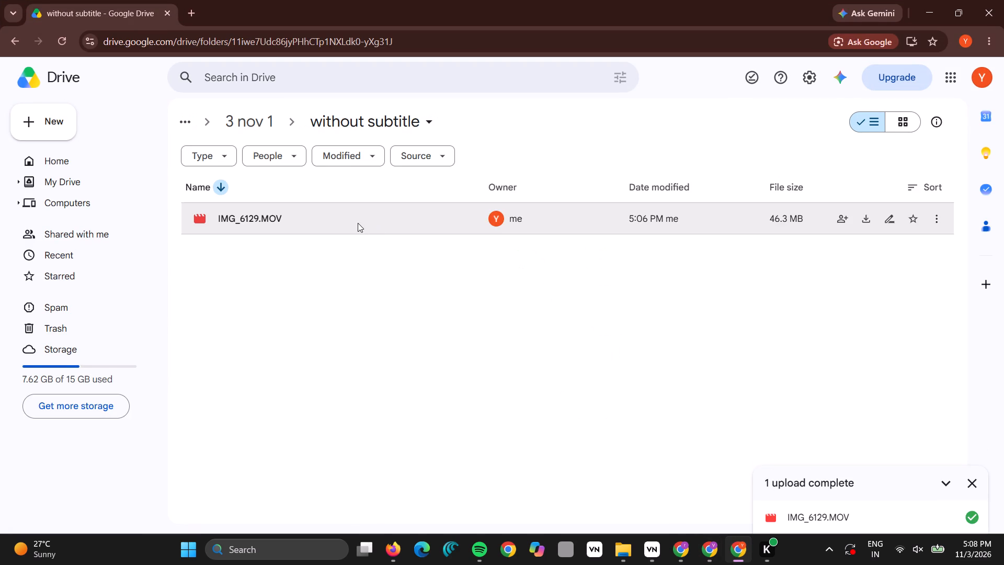
pyautogui.rightClick(358, 223)
pyautogui.click(412, 294)
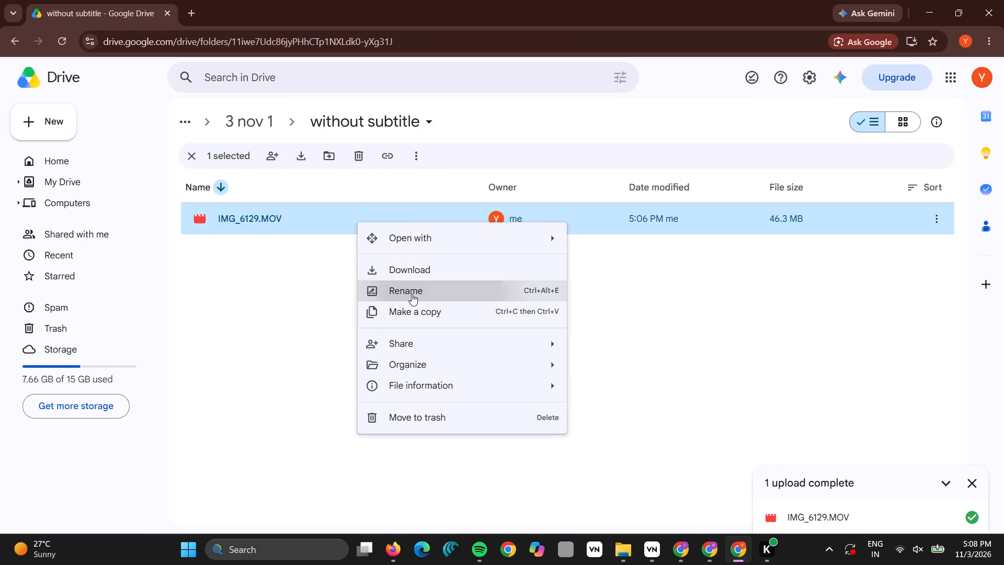
pyautogui.write('hook1')
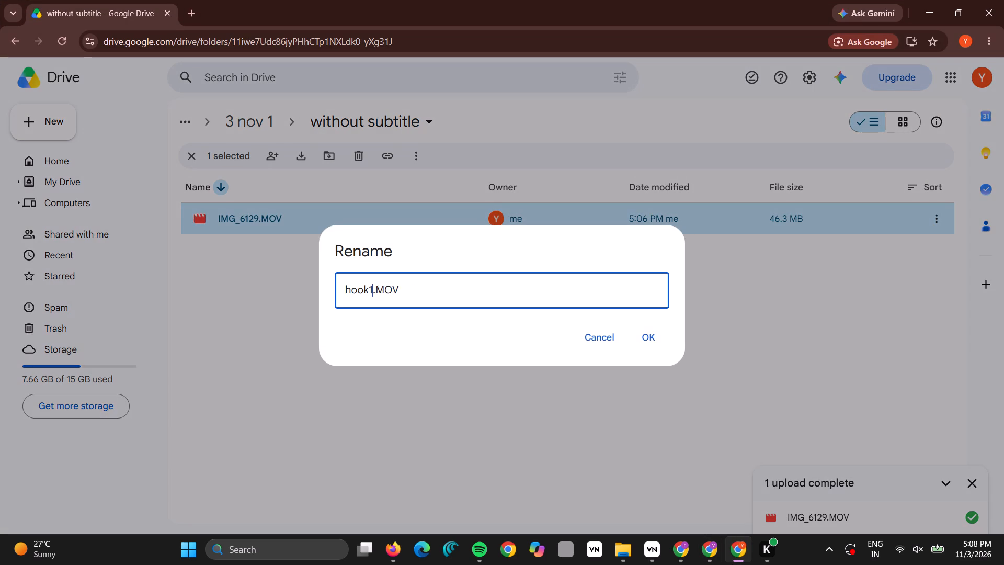
pyautogui.press('Return')
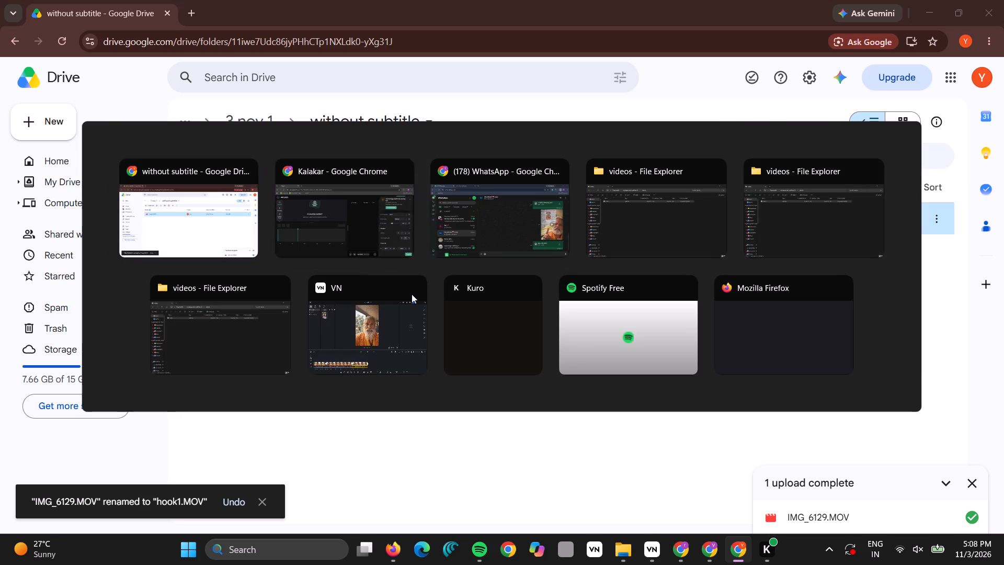
# Switch back to the Kalakar editor and move "cigarette, khaini, paan," up to the first caption line with "daru,".
pyautogui.click(188, 202)
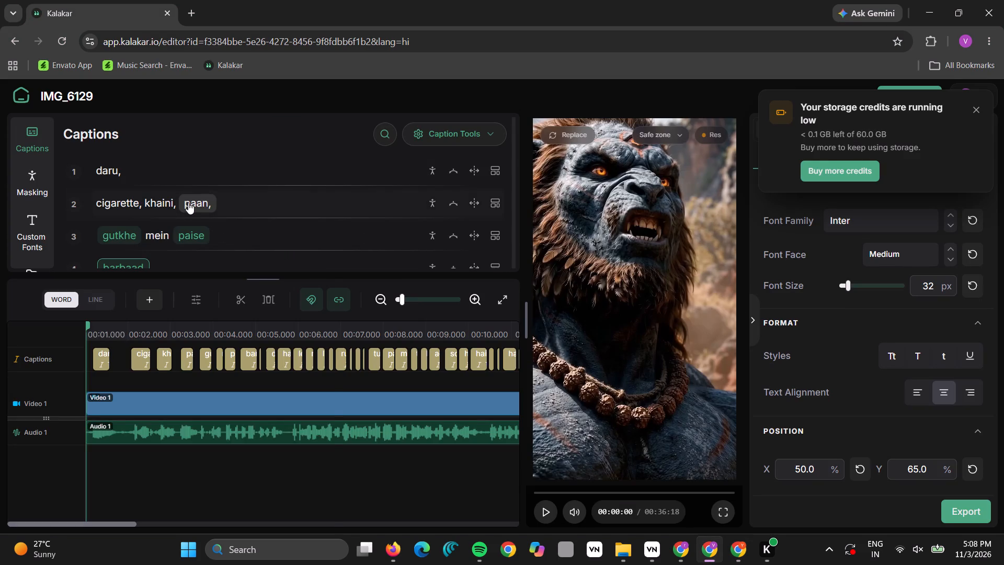
pyautogui.click(223, 426)
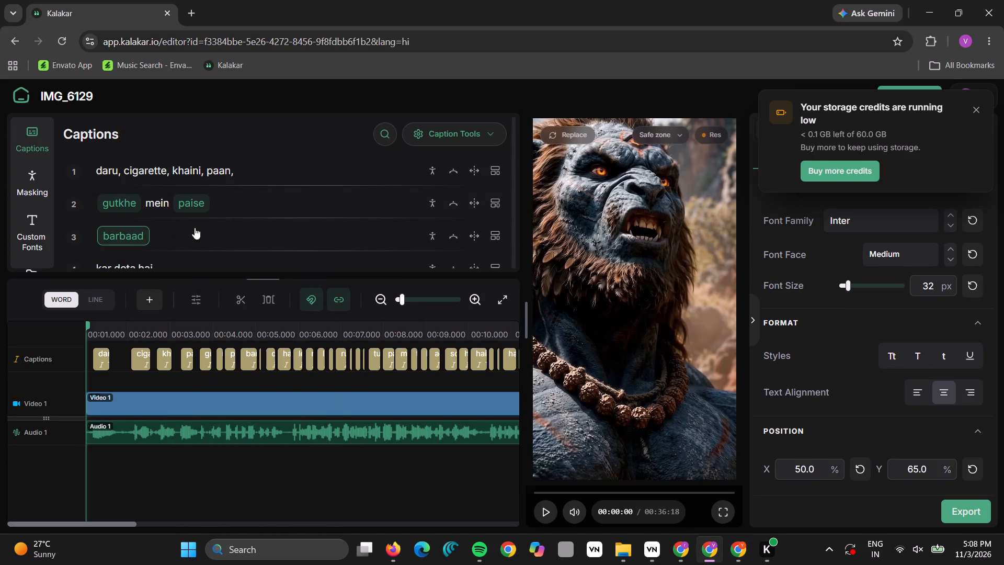
# Move the spotlight word "barbaad" to the next line so it joins "kar deta hai".
pyautogui.scroll(-1, 151, 241)
pyautogui.click(151, 234)
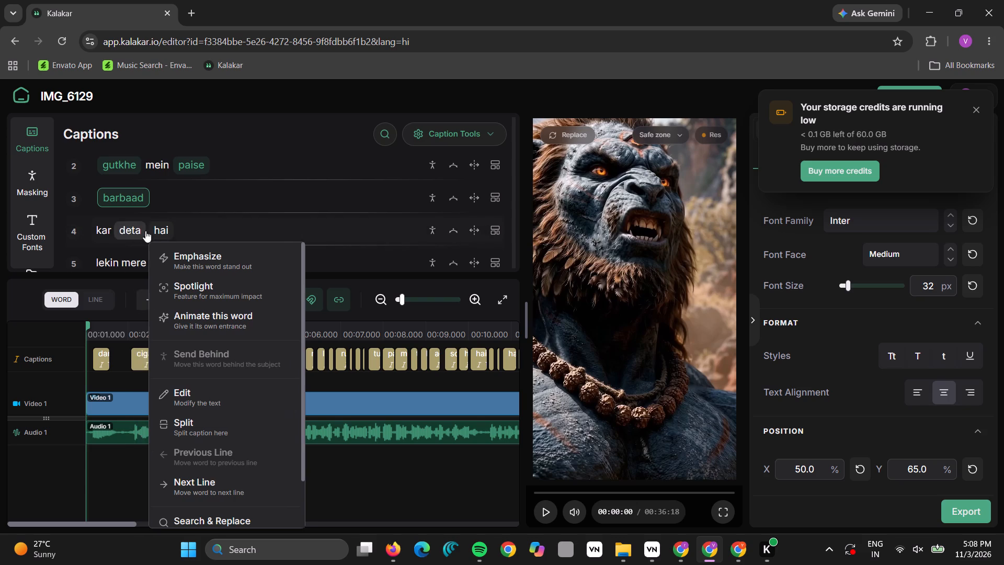
pyautogui.click(138, 193)
pyautogui.click(138, 193)
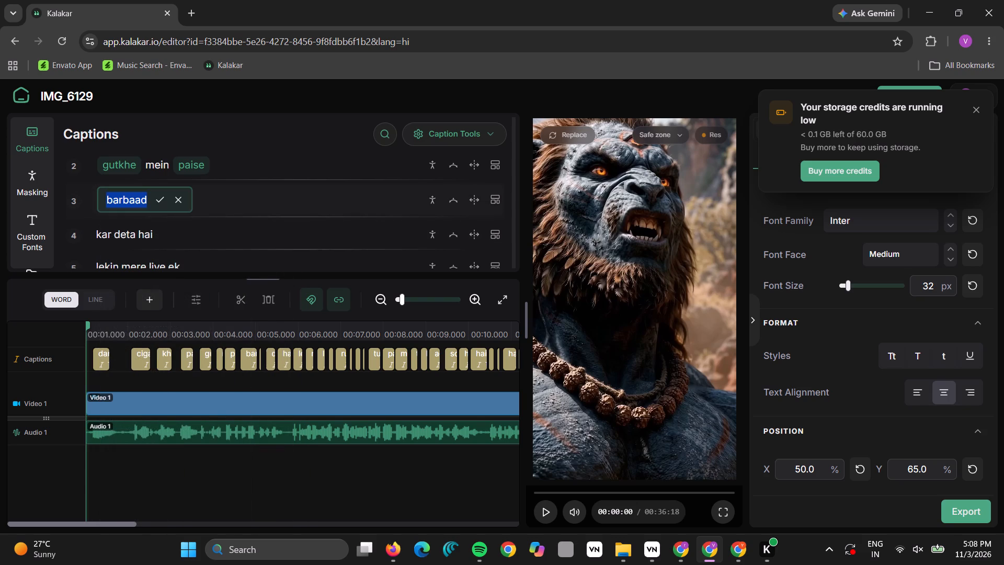
pyautogui.click(162, 200)
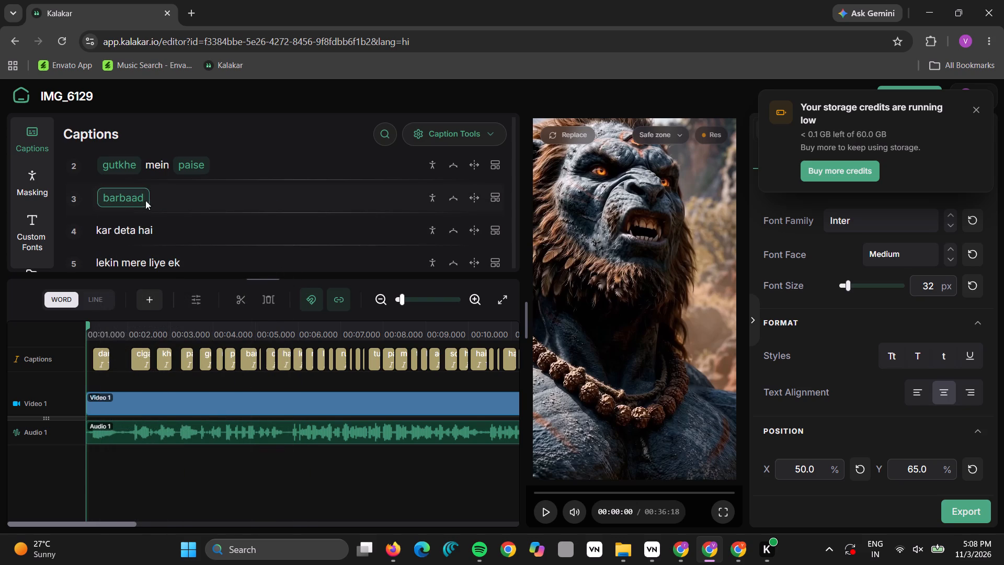
pyautogui.click(141, 191)
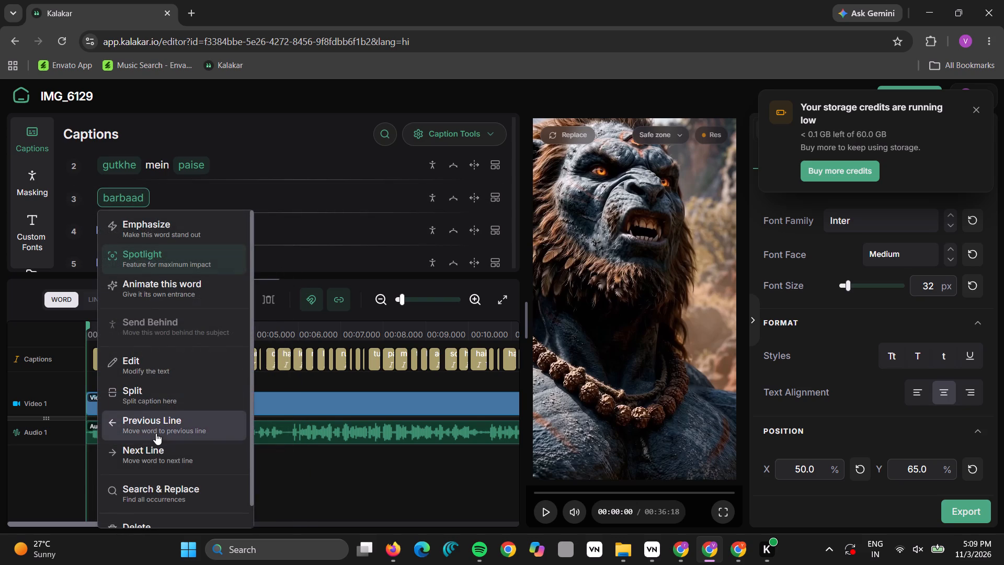
pyautogui.click(156, 453)
# Move the spotlight word "musibat" to the next line so it joins "ke samay se bahar".
pyautogui.scroll(-1, 188, 221)
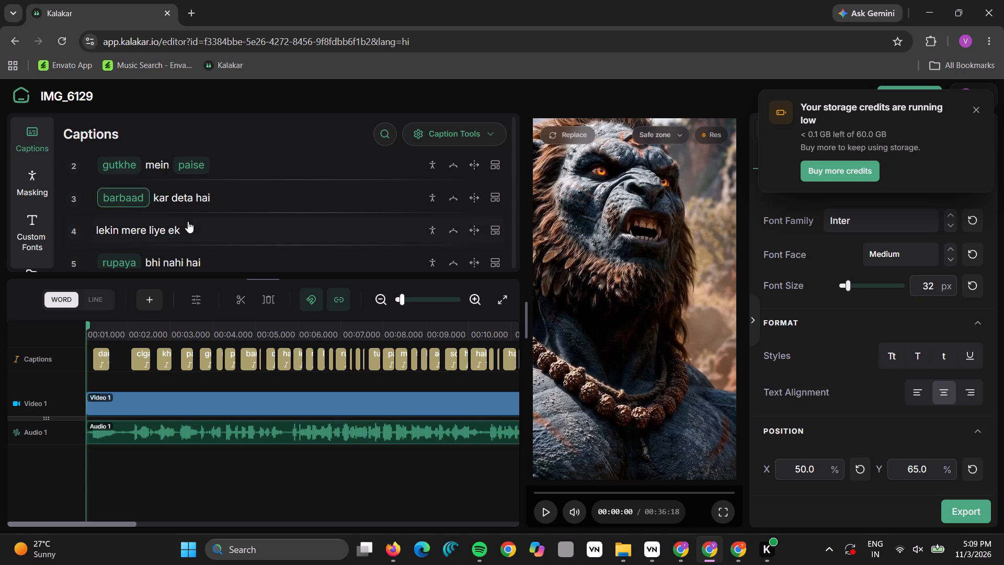
pyautogui.scroll(-2, 188, 221)
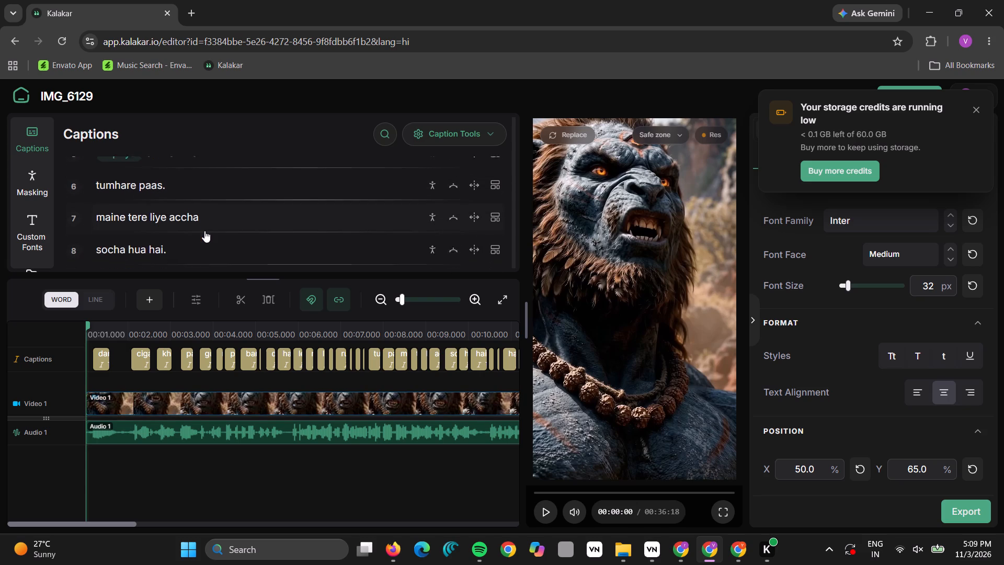
pyautogui.scroll(-2, 204, 231)
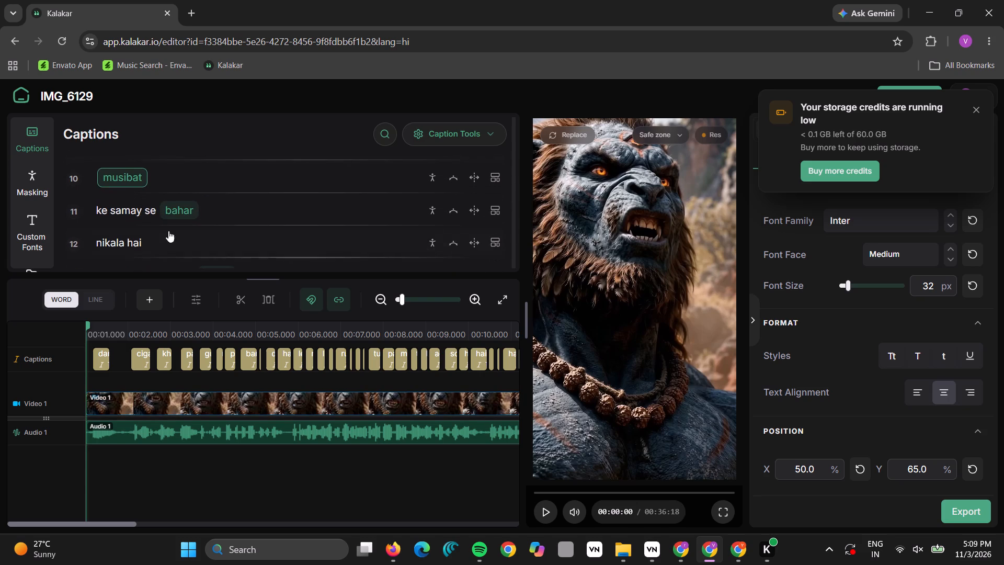
pyautogui.click(102, 207)
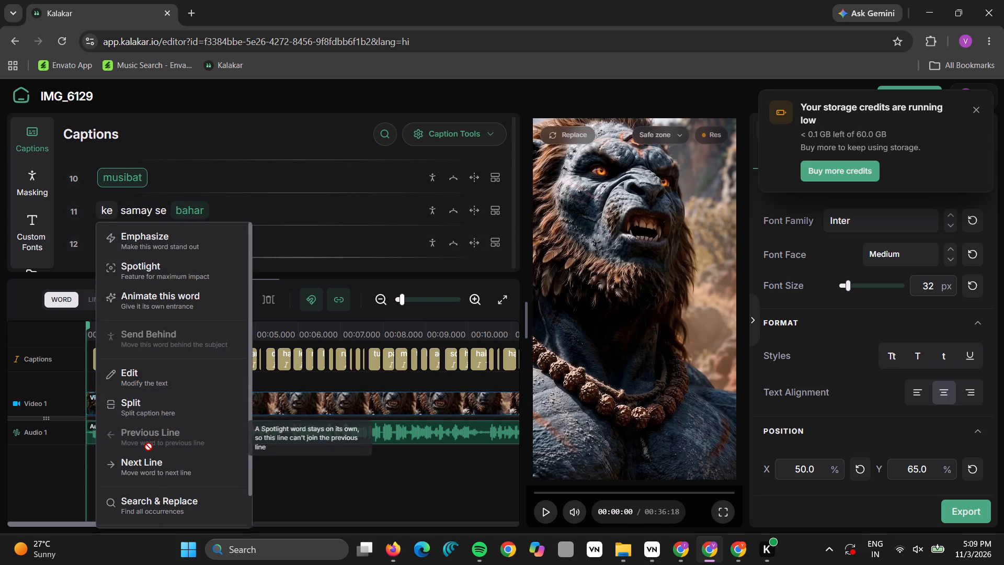
pyautogui.click(123, 182)
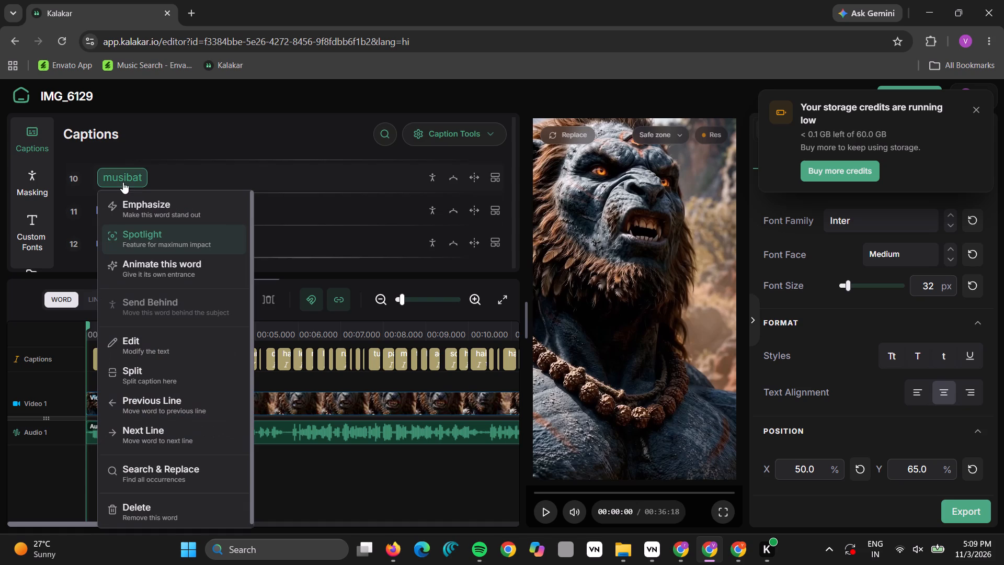
pyautogui.click(143, 433)
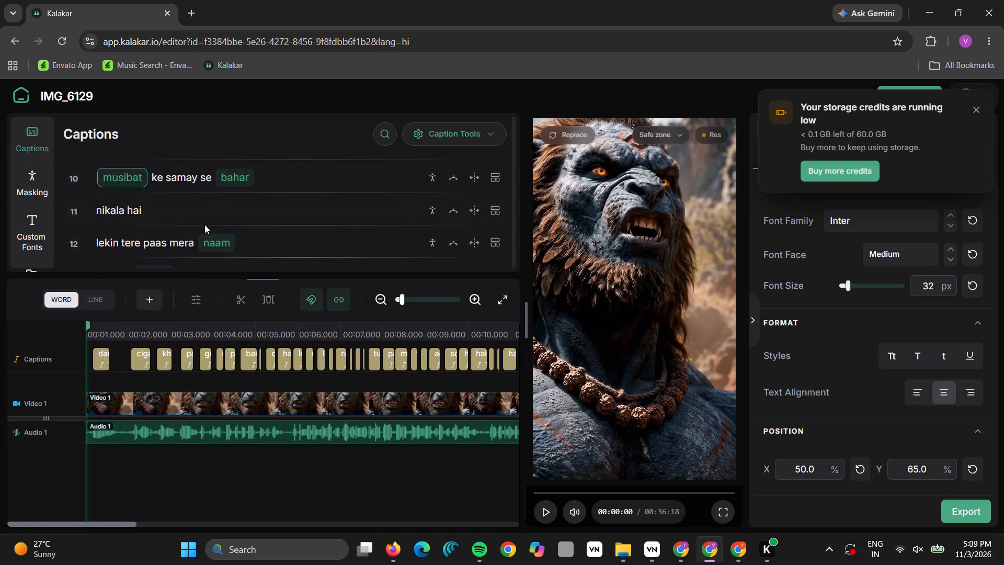
# Move "lekin tere paas mera" up to join "nikala hai", and move "lene ya status" up to join "naam".
pyautogui.scroll(-1, 204, 224)
pyautogui.click(185, 220)
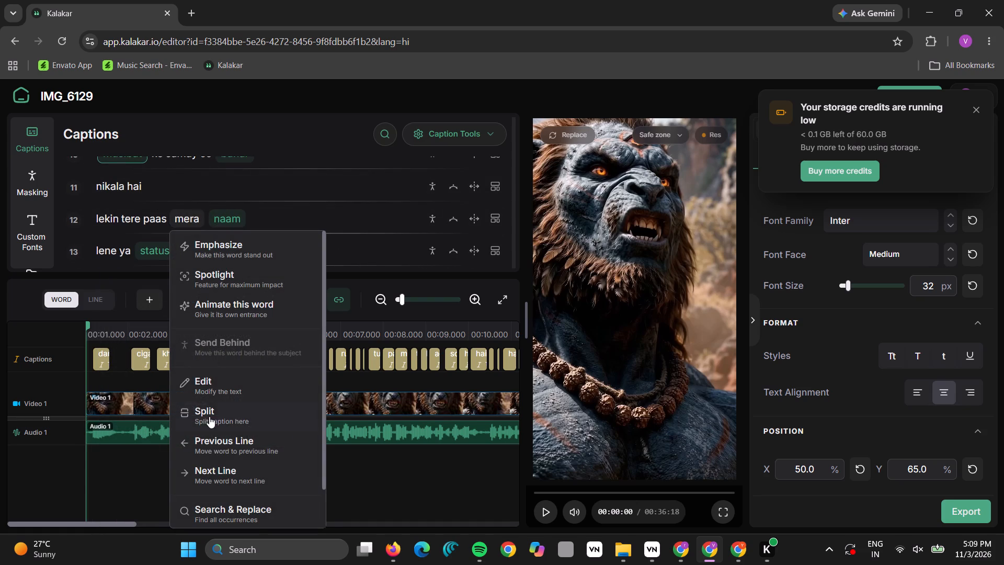
pyautogui.click(213, 448)
pyautogui.click(156, 254)
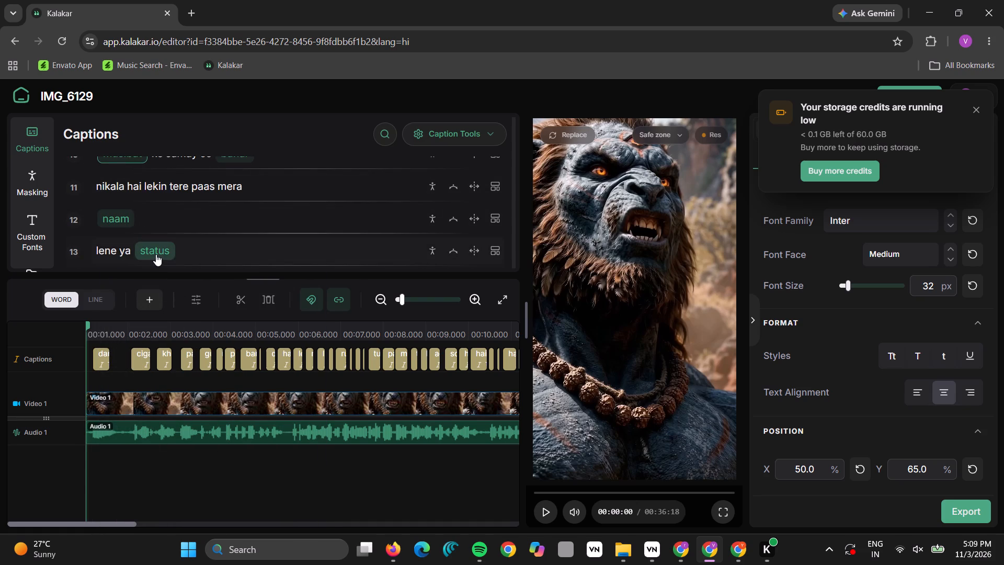
pyautogui.click(197, 470)
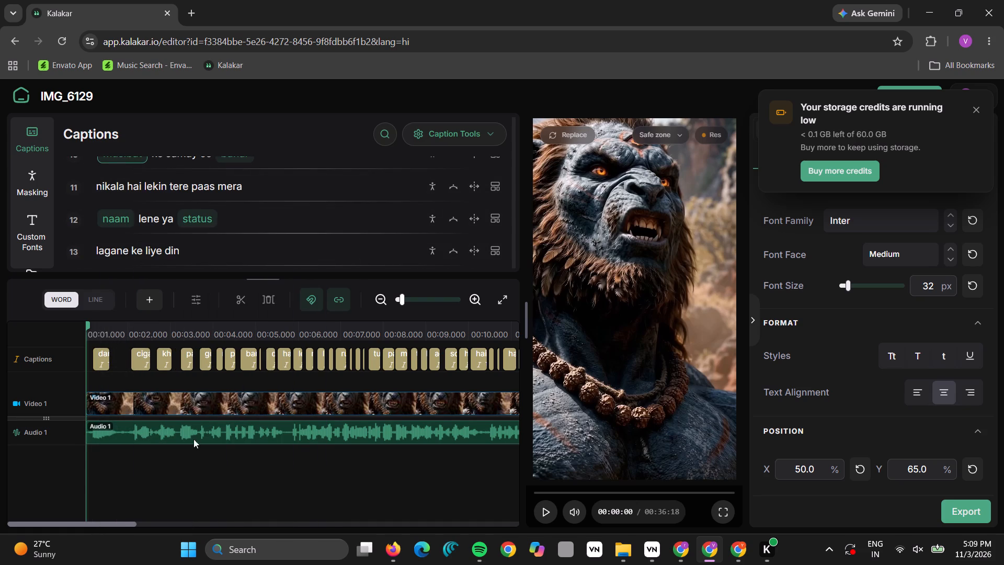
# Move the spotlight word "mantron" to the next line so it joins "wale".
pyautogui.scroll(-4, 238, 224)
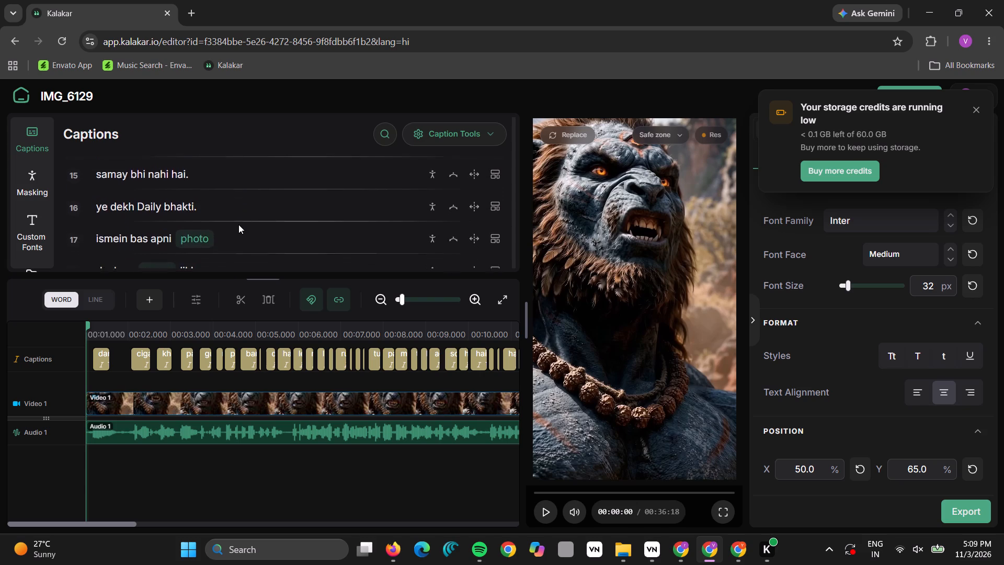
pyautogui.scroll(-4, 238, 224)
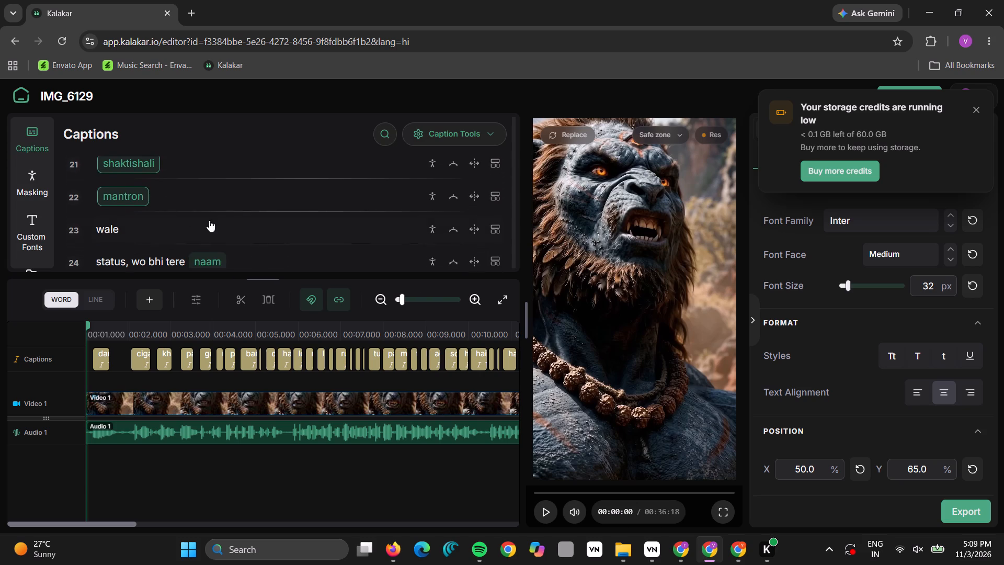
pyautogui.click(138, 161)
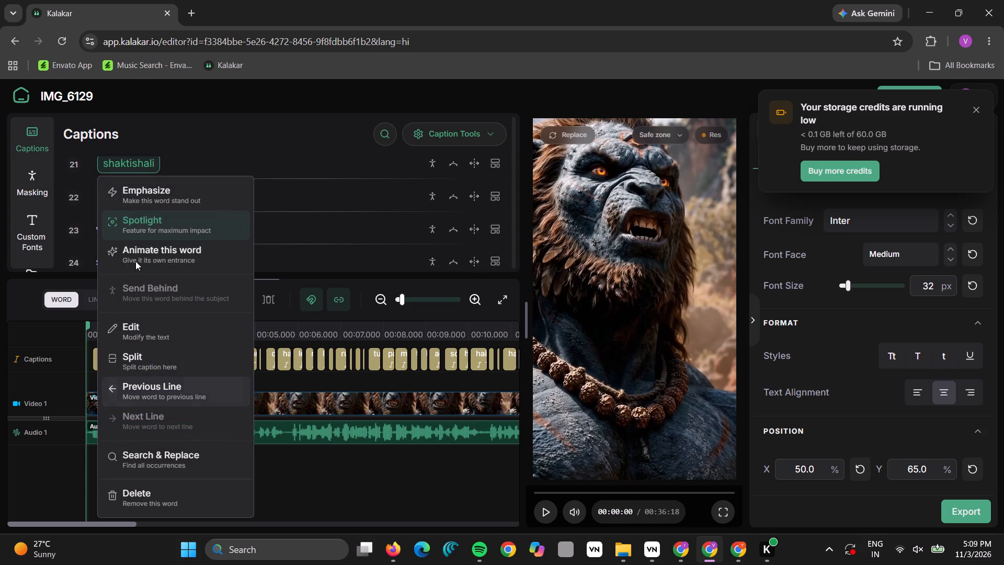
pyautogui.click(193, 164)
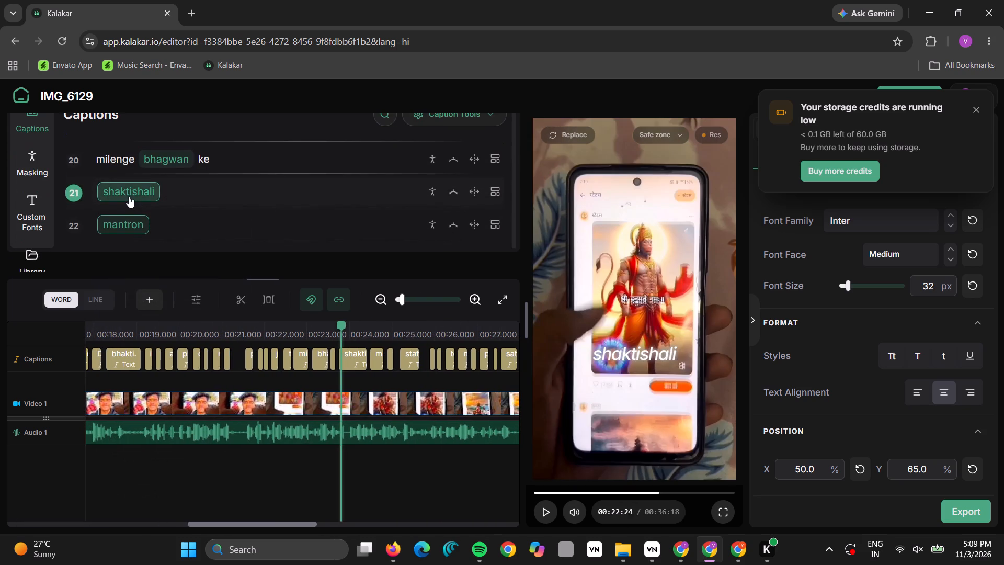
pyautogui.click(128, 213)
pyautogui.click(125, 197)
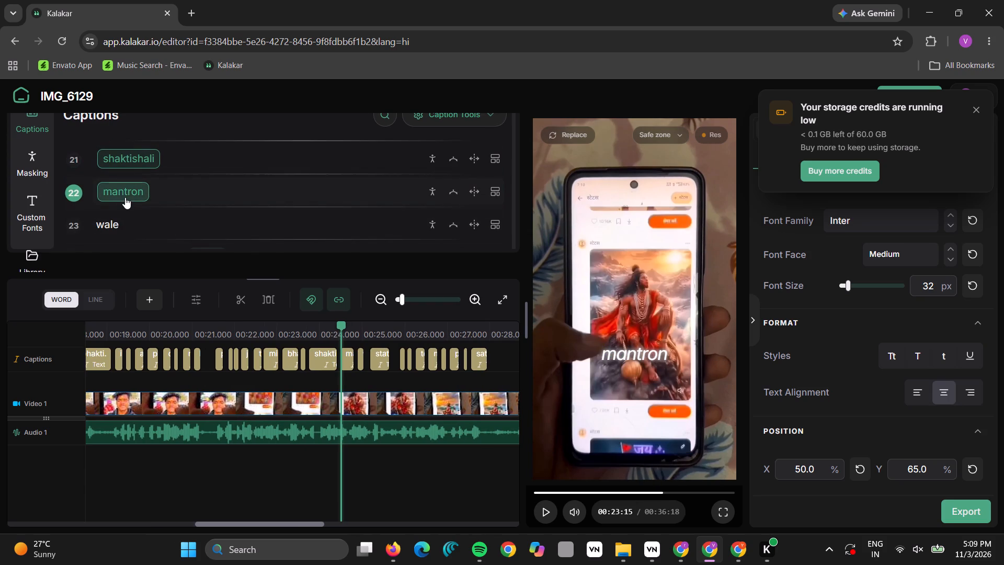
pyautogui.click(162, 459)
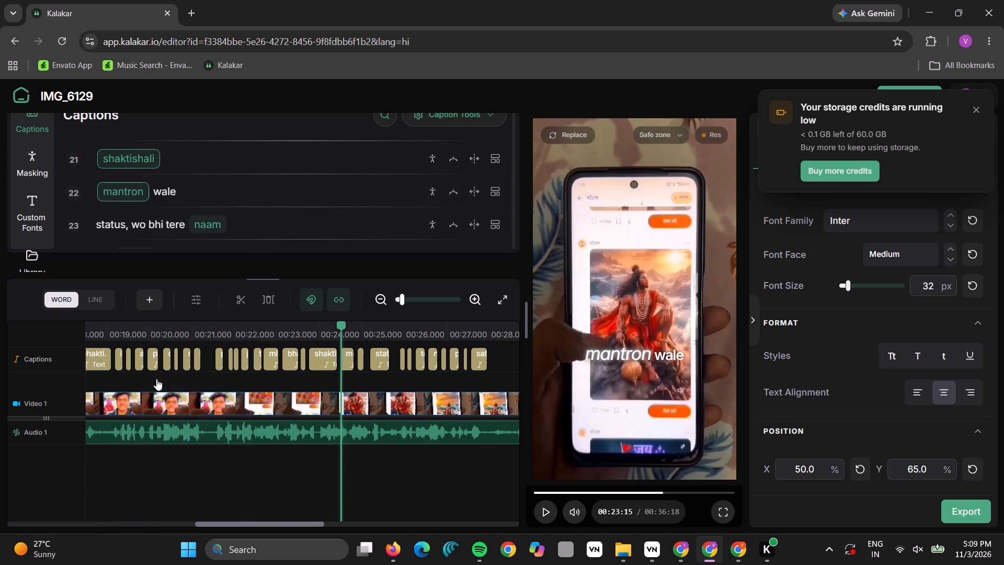
# Move "wale" to the next caption line, ahead of "status, wo bhi tere naam".
pyautogui.click(140, 163)
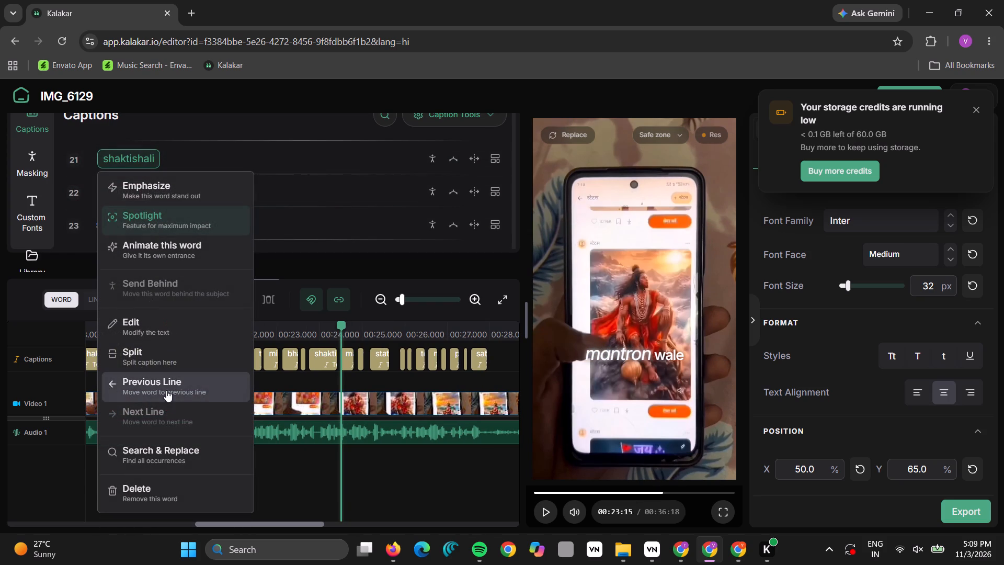
pyautogui.click(295, 194)
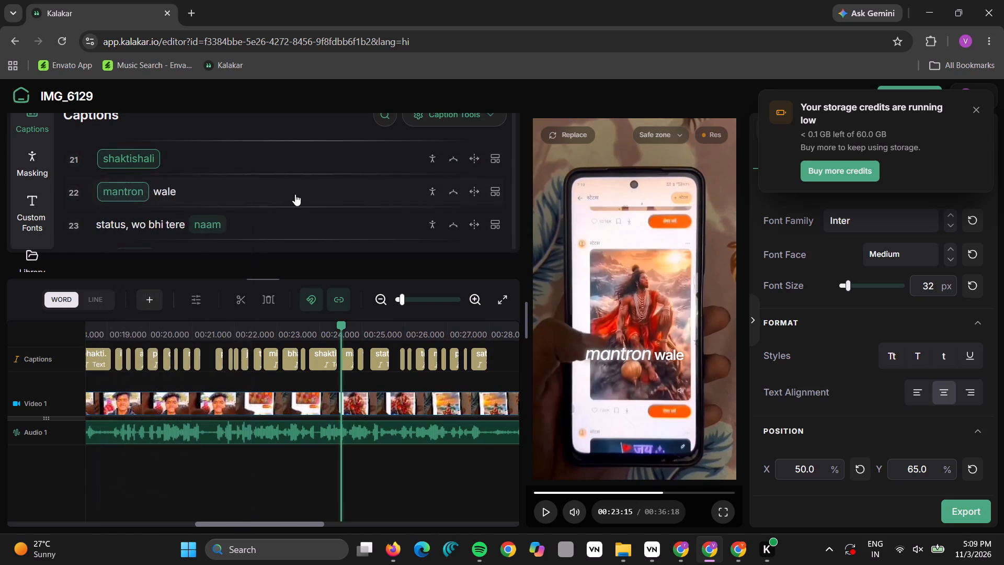
pyautogui.click(173, 193)
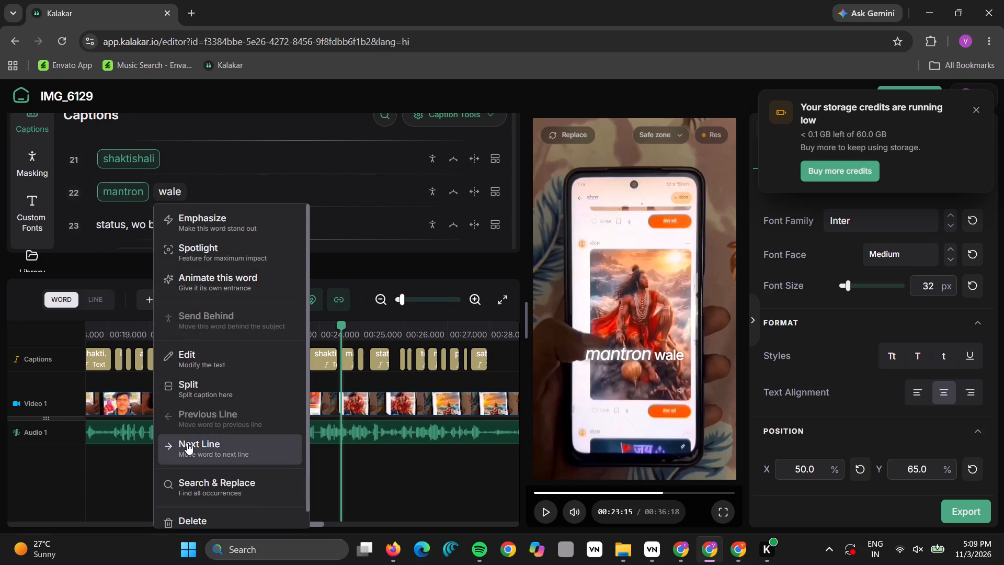
pyautogui.click(187, 443)
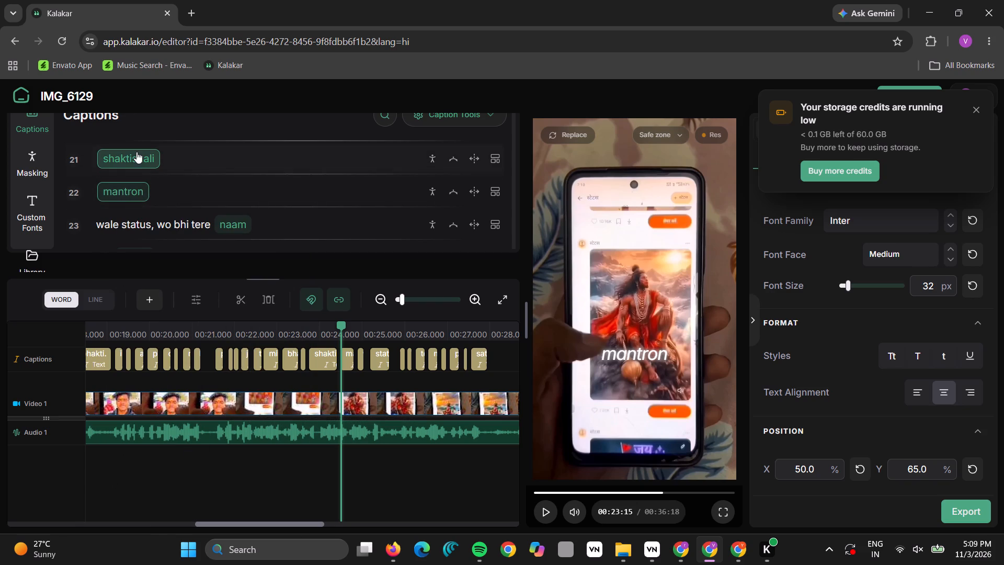
# Move the spotlight word "shaktishali" up to the previous line, after "milenge bhagwan ke".
pyautogui.click(136, 152)
pyautogui.click(166, 382)
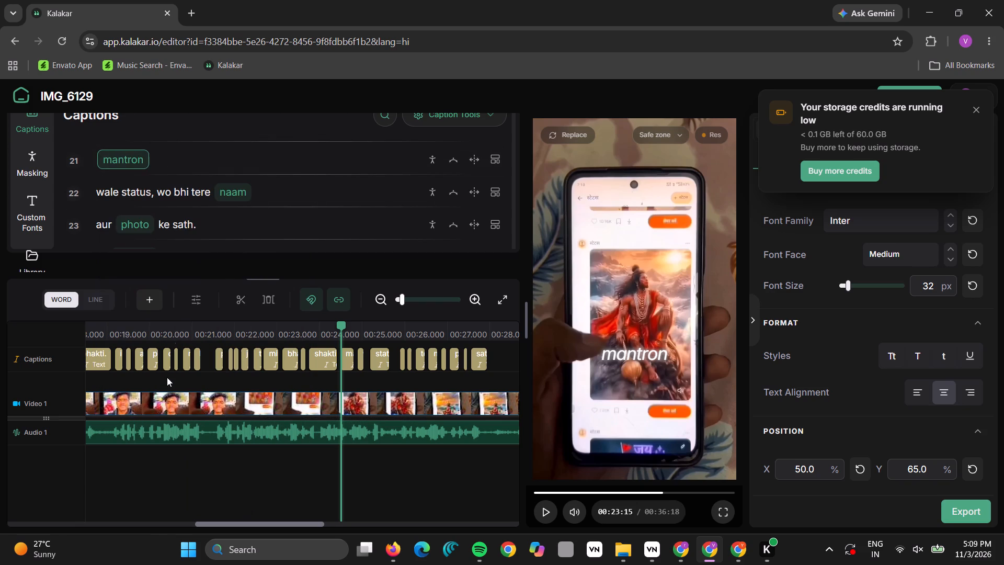
# Move "naam" from the end of "wale status, wo bhi tere" to the next line, ahead of "aur photo ke sath.".
pyautogui.scroll(1, 275, 218)
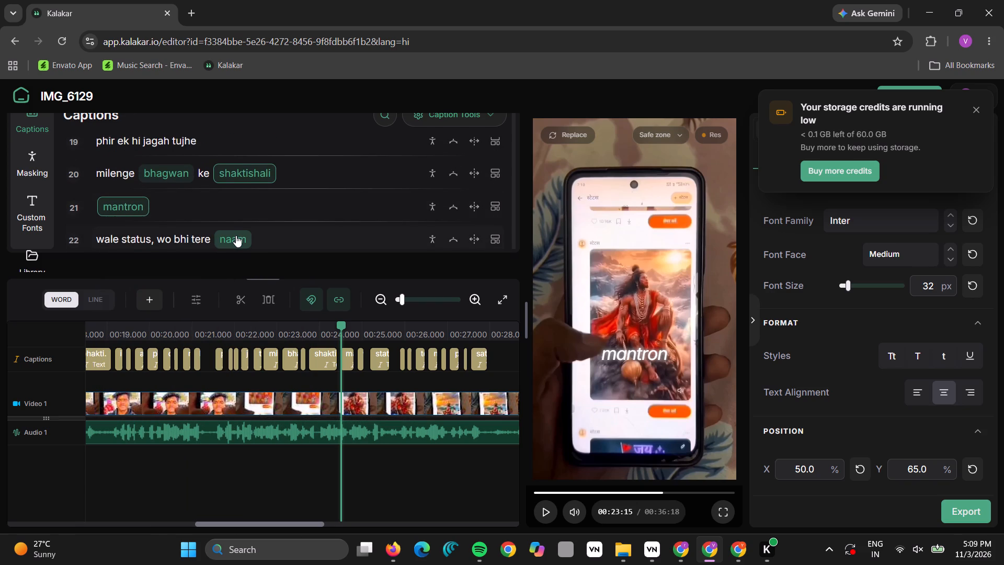
pyautogui.click(236, 235)
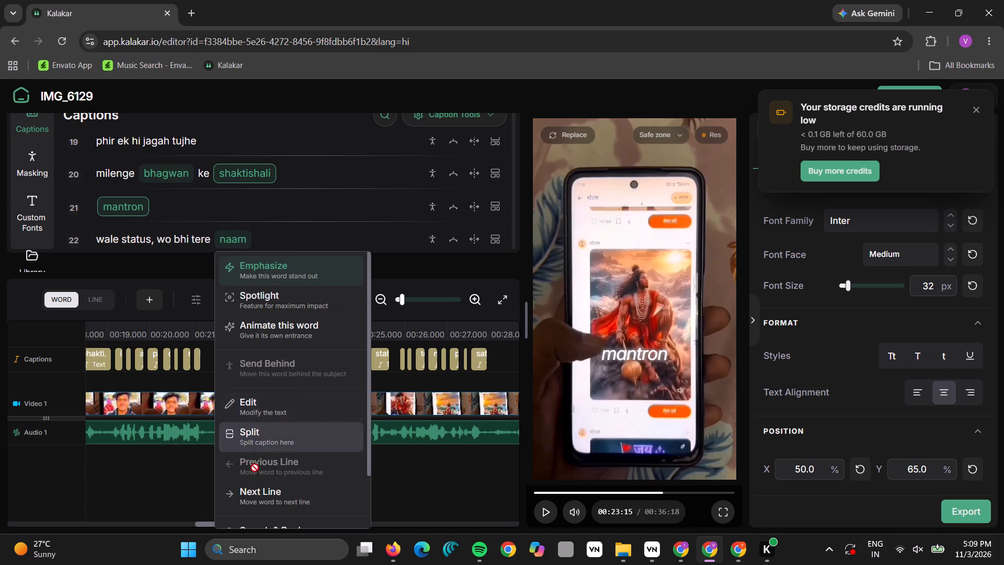
pyautogui.click(254, 489)
pyautogui.scroll(-1, 236, 214)
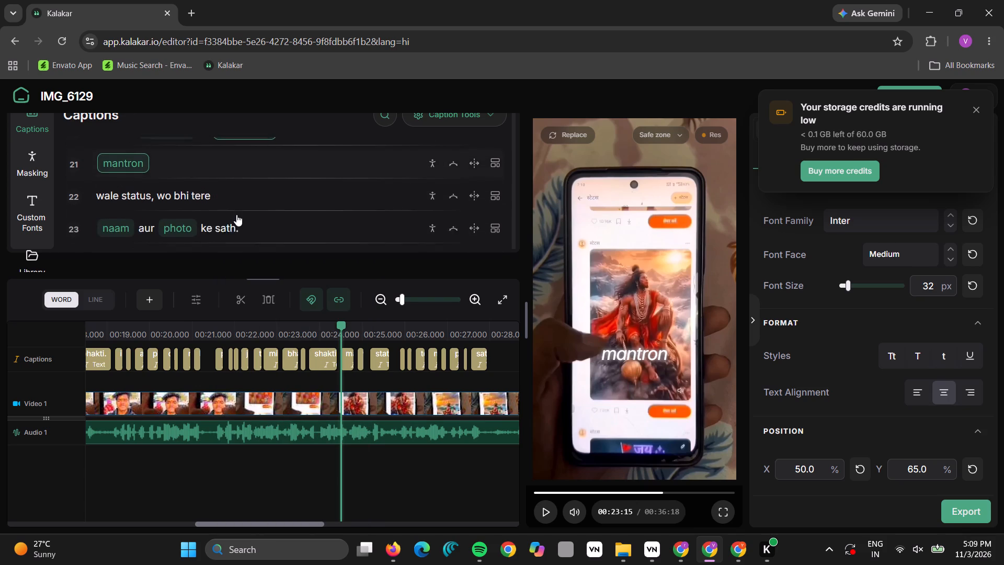
pyautogui.scroll(-3, 236, 214)
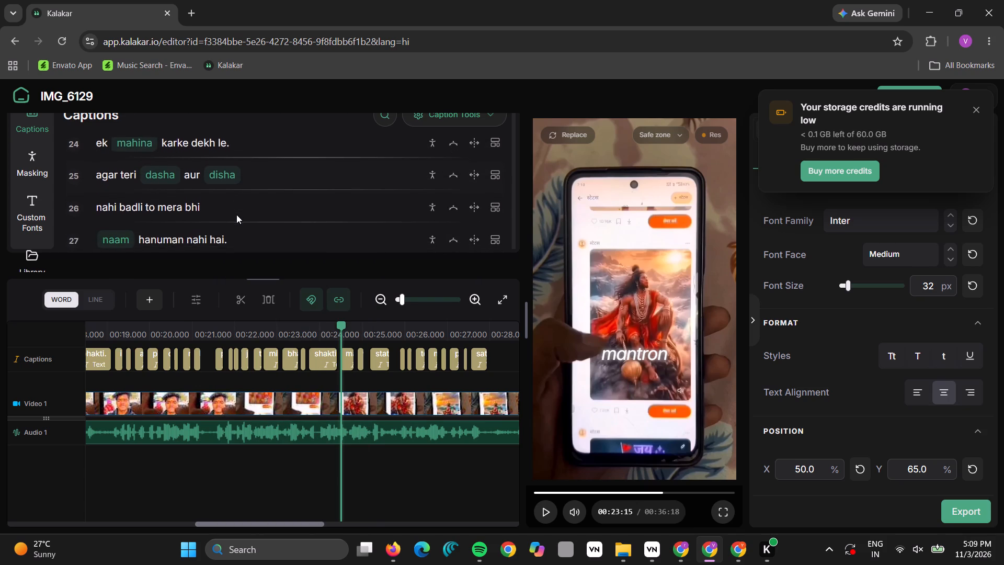
# Apply the Ali Abdaal built-in template to the captions.
pyautogui.scroll(-3, 236, 214)
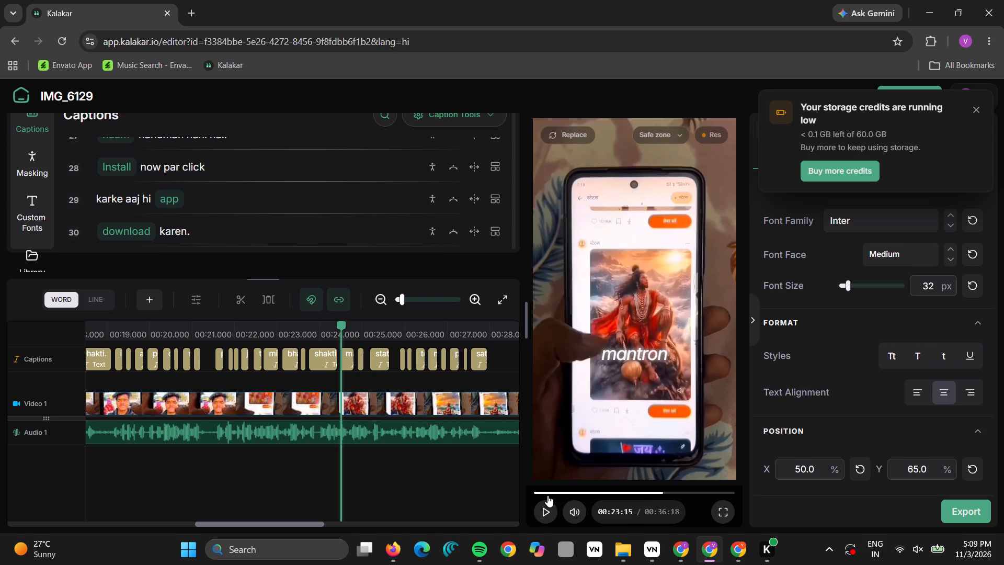
pyautogui.click(538, 492)
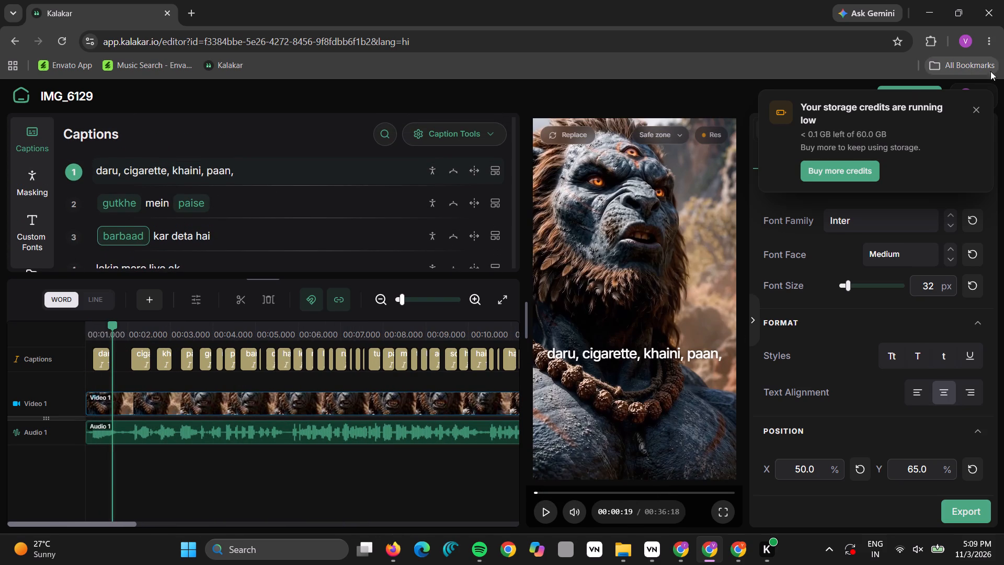
pyautogui.click(975, 109)
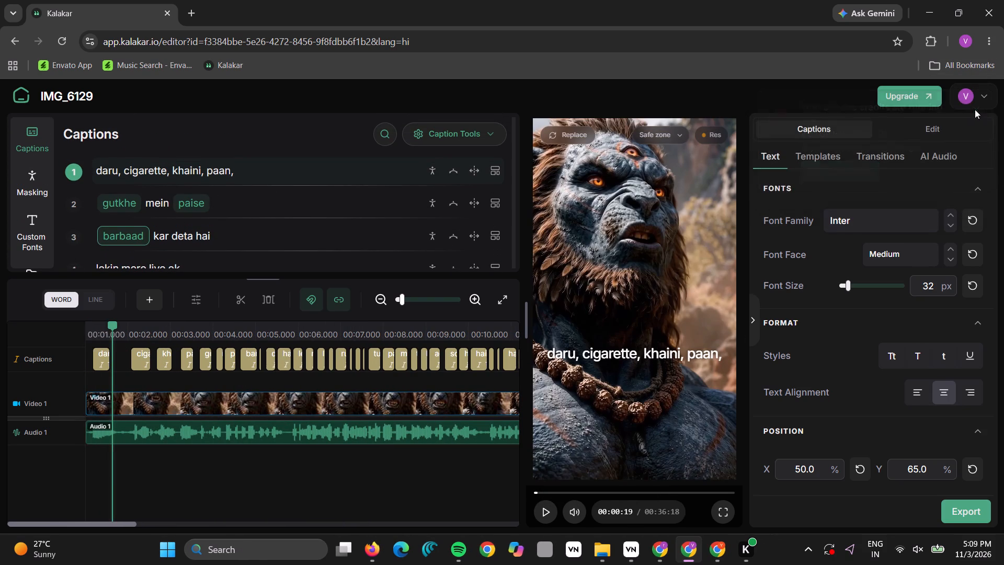
pyautogui.click(819, 161)
pyautogui.click(819, 161)
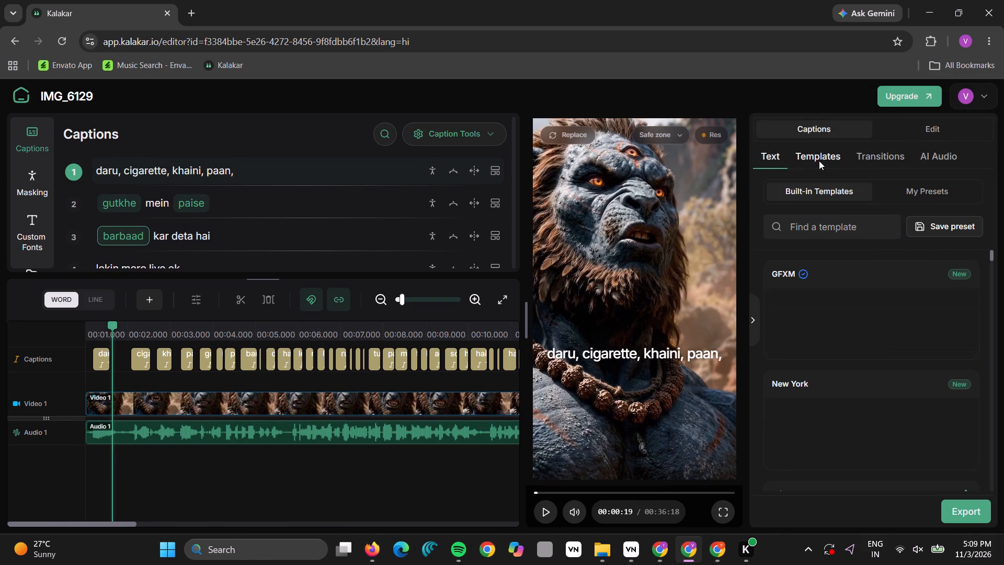
pyautogui.scroll(-3, 833, 335)
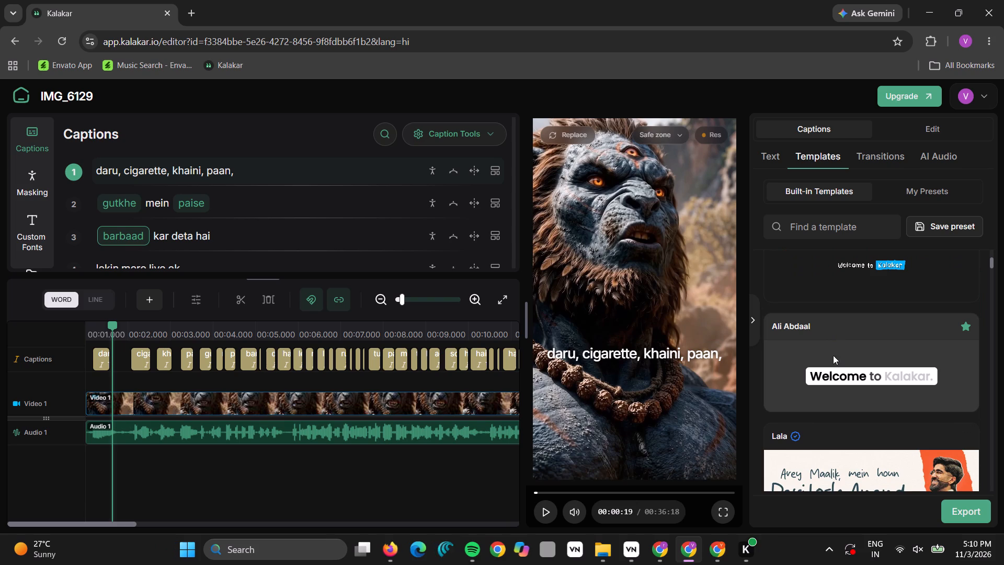
pyautogui.click(833, 362)
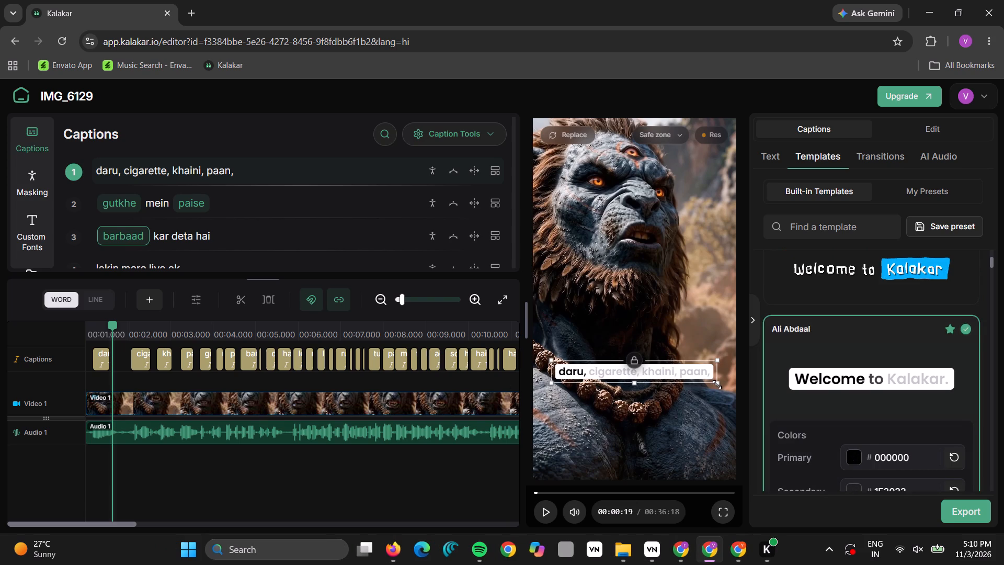
# Shrink the caption block on the video preview to about 70% of its size.
pyautogui.moveTo(717, 385); pyautogui.dragTo(665, 364)
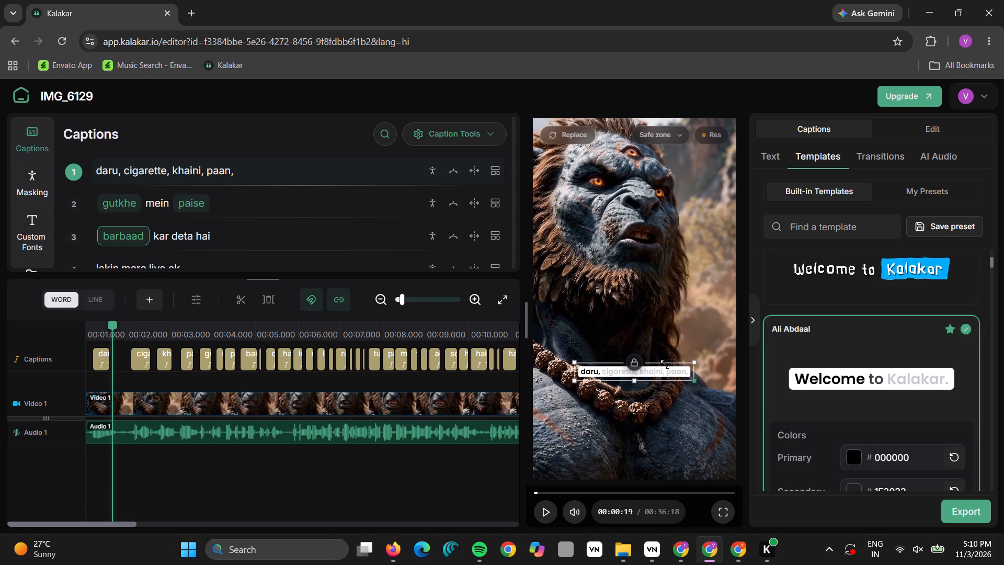
pyautogui.moveTo(665, 364); pyautogui.dragTo(666, 364)
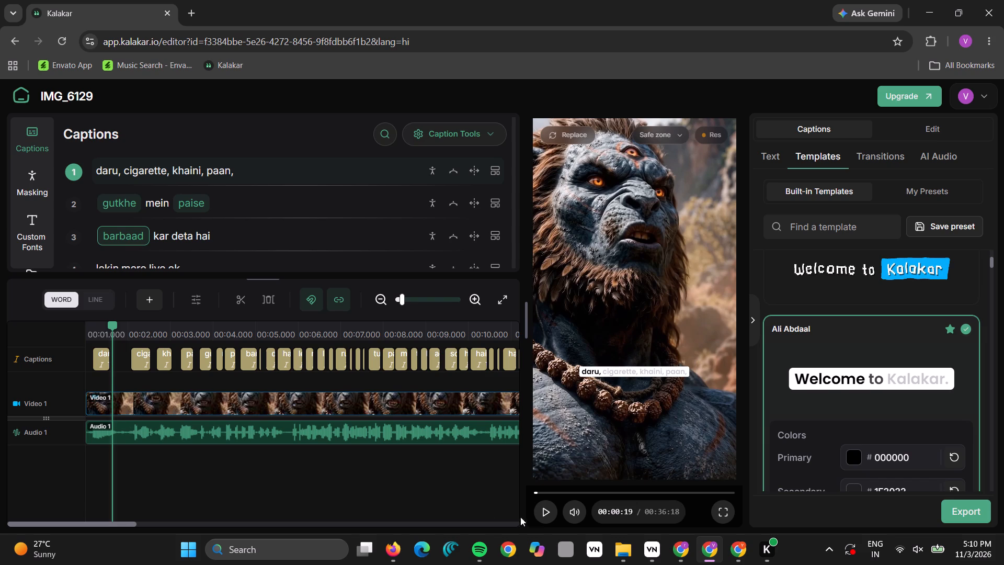
# Play through the opening clip and delete the timeline caption words from "samay bhi nahi hai." up to about 20 seconds.
pyautogui.click(543, 506)
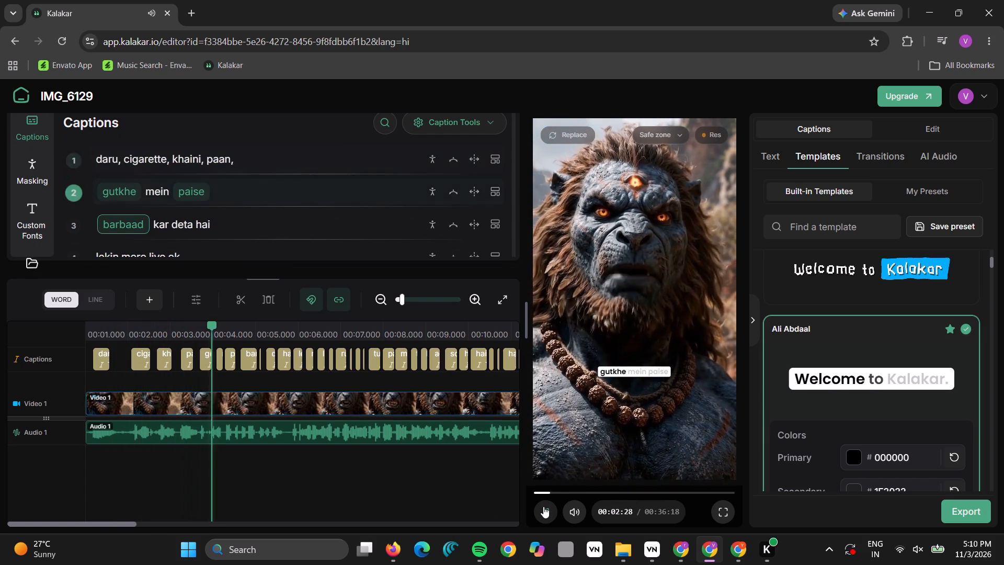
pyautogui.press('space')
pyautogui.press('space')
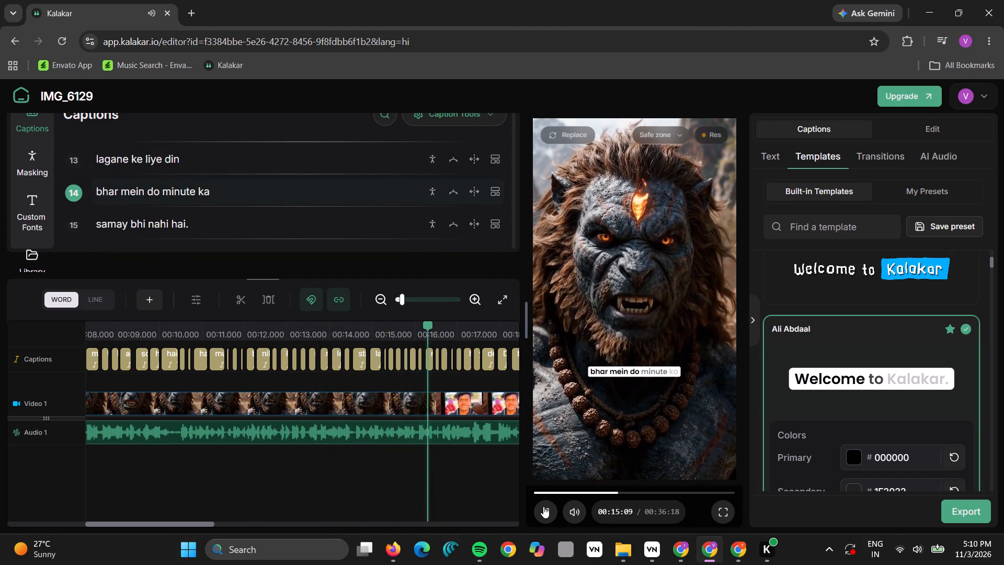
pyautogui.press('space')
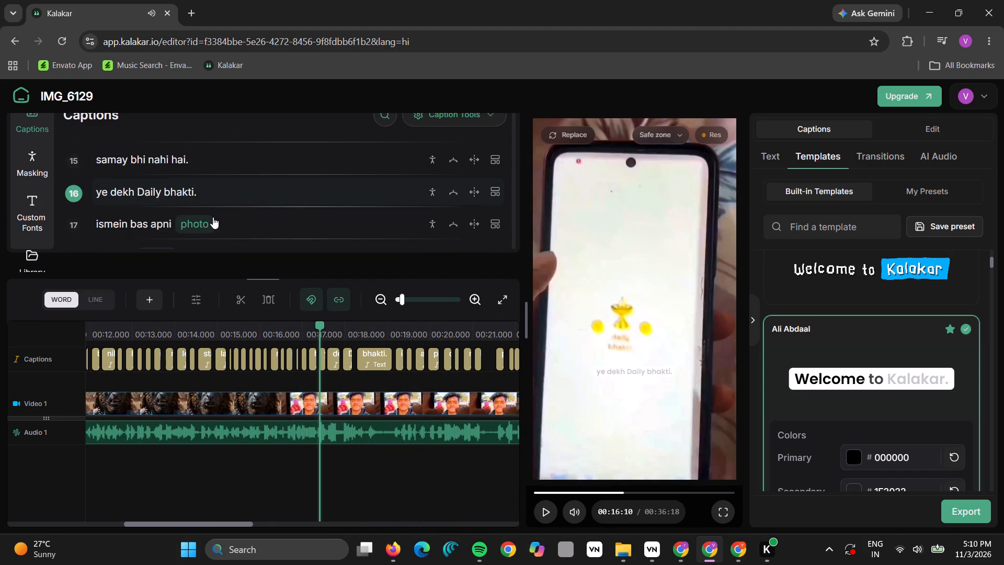
pyautogui.click(236, 159)
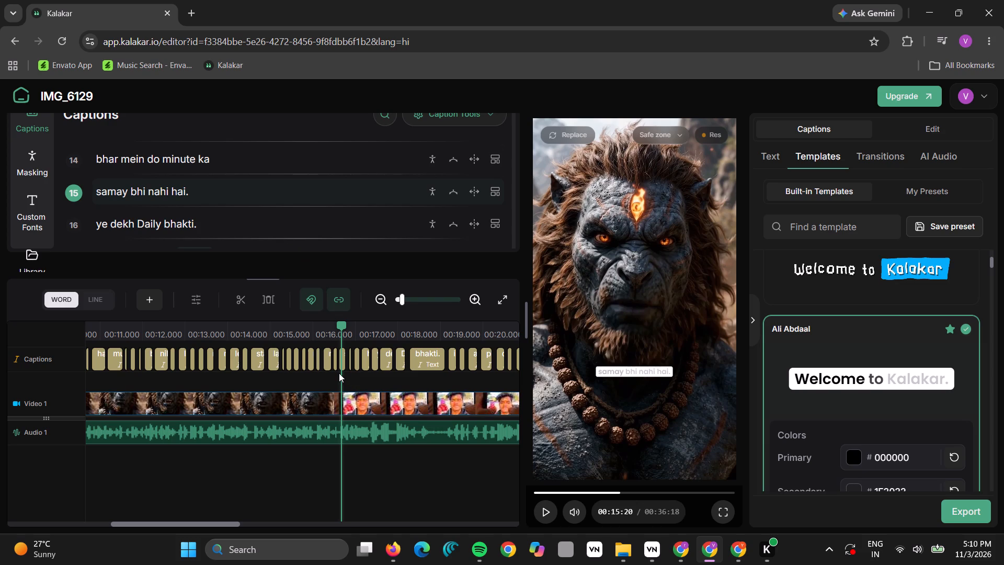
pyautogui.moveTo(339, 373); pyautogui.dragTo(504, 349)
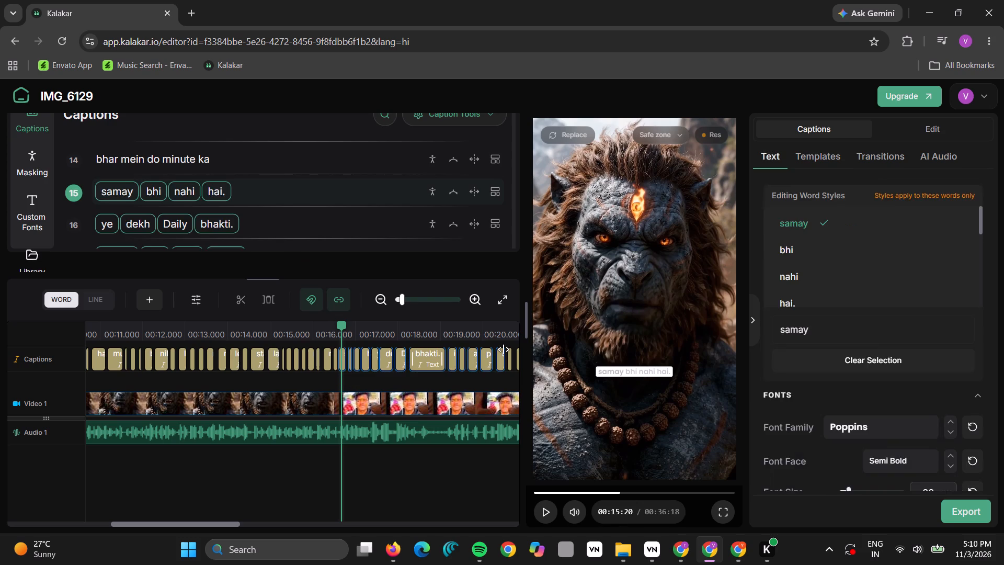
pyautogui.press('Delete')
# Delete the remaining caption words over the phone demo, from about 20 seconds through "naam aur photo ke sath.".
pyautogui.press('space')
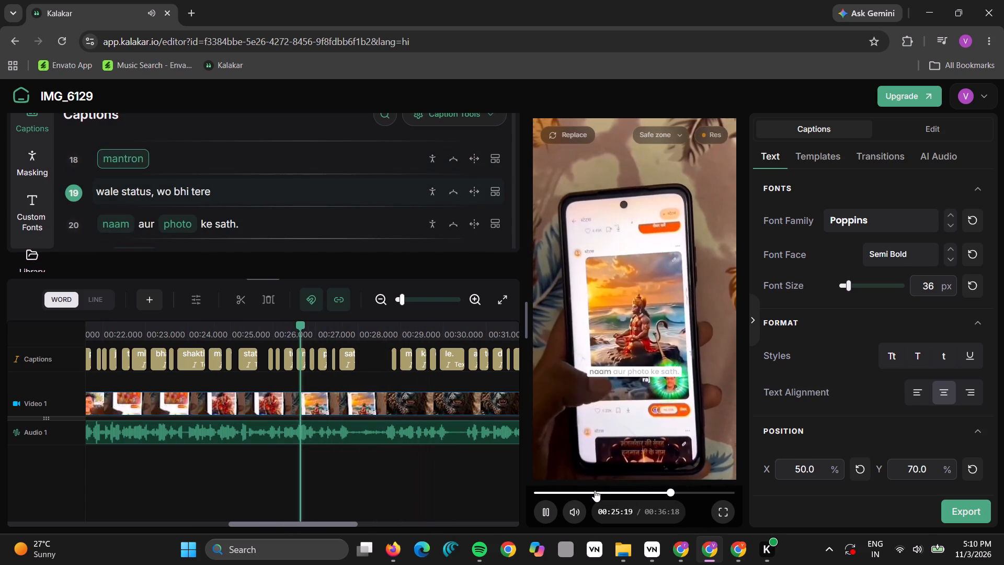
pyautogui.press('space')
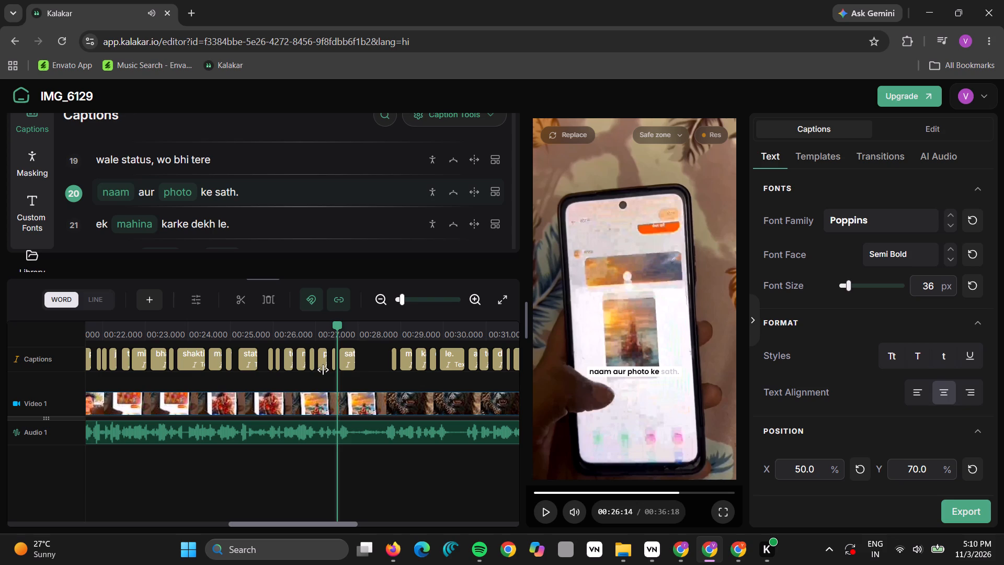
pyautogui.moveTo(361, 384); pyautogui.dragTo(78, 348)
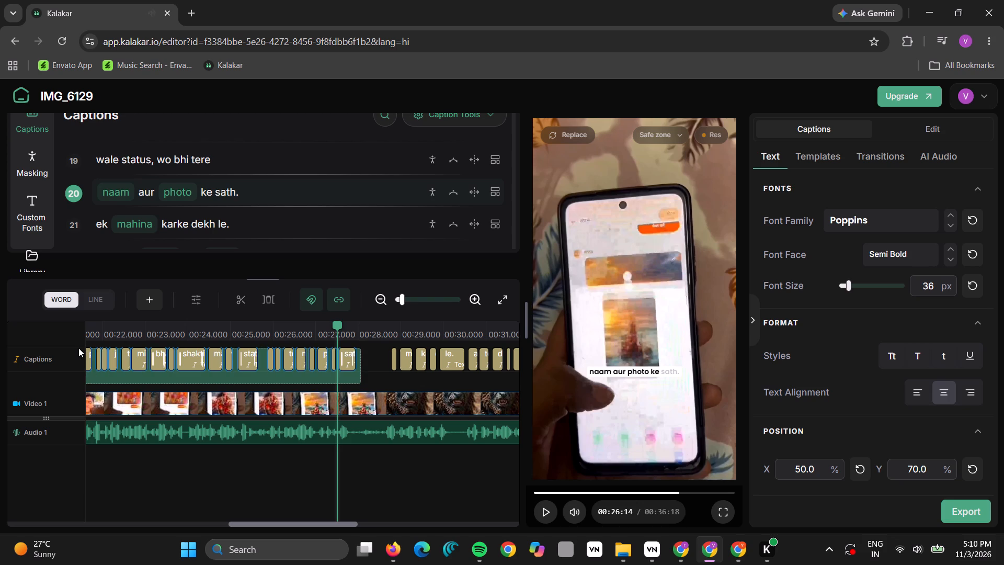
pyautogui.press('Delete')
pyautogui.hscroll(2, 78, 348)
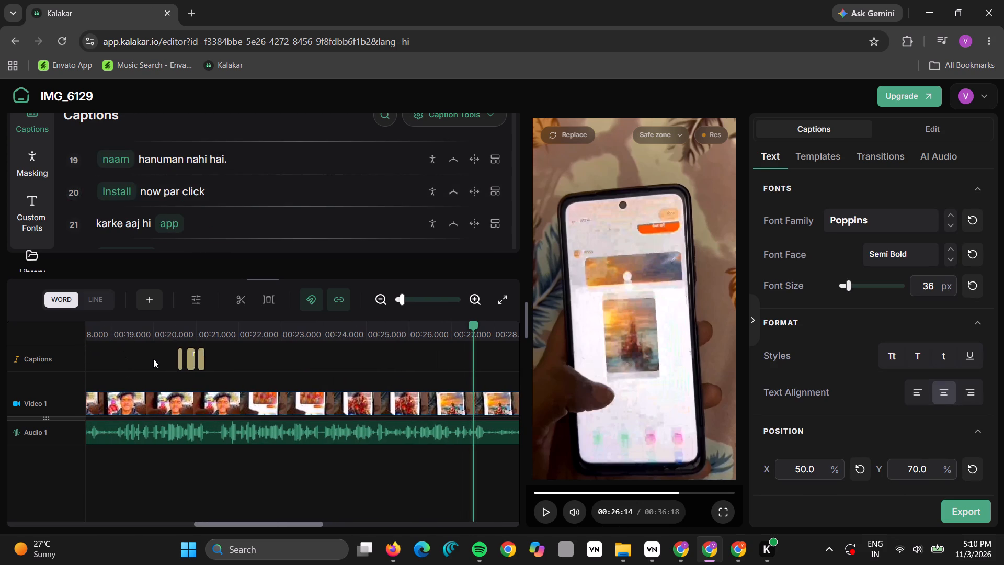
pyautogui.moveTo(153, 359); pyautogui.dragTo(215, 367)
pyautogui.press('Delete')
# Delete the caption words from "hanuman nahi hai." through the final "download karen.", then play the ending.
pyautogui.press('space')
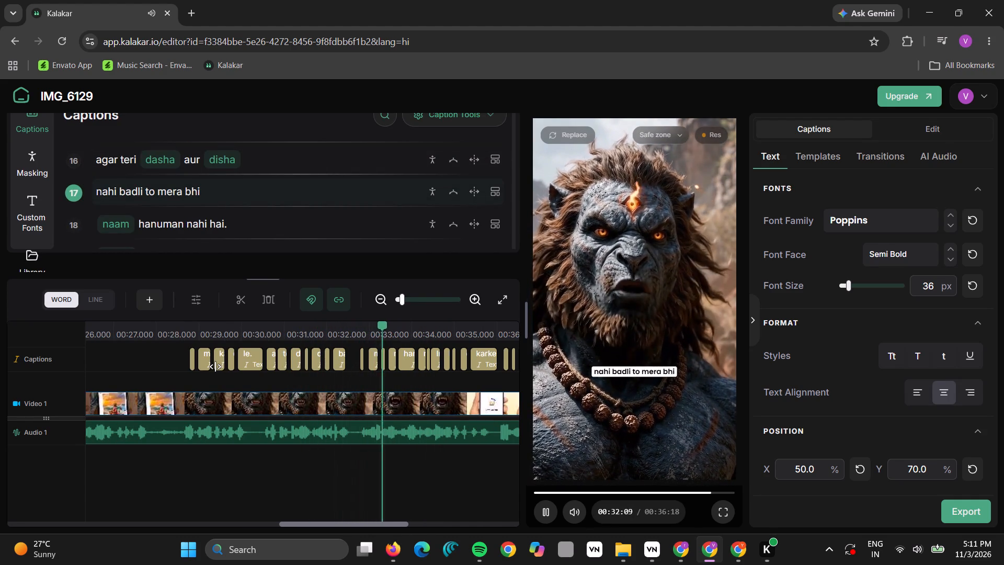
pyautogui.press('space')
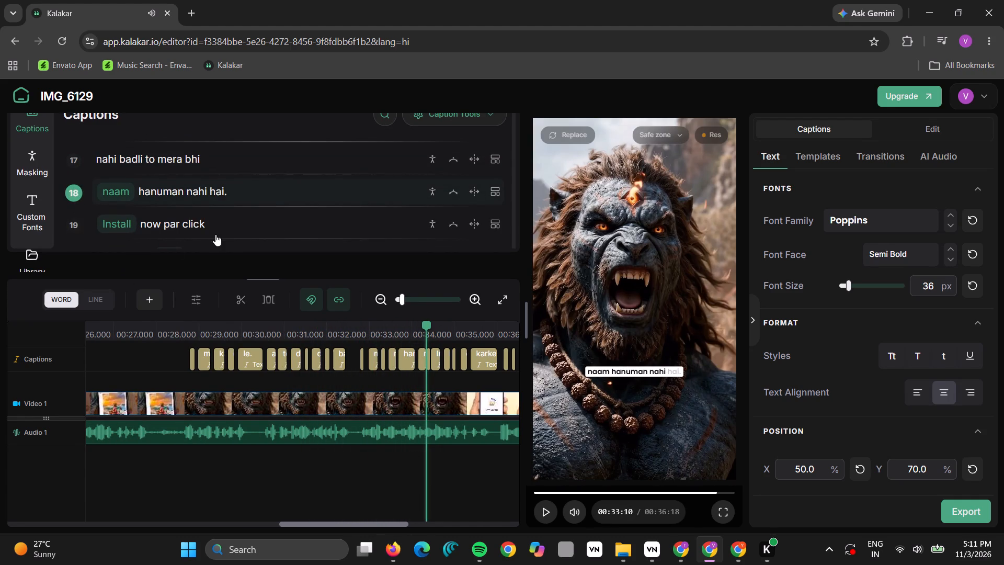
pyautogui.click(274, 199)
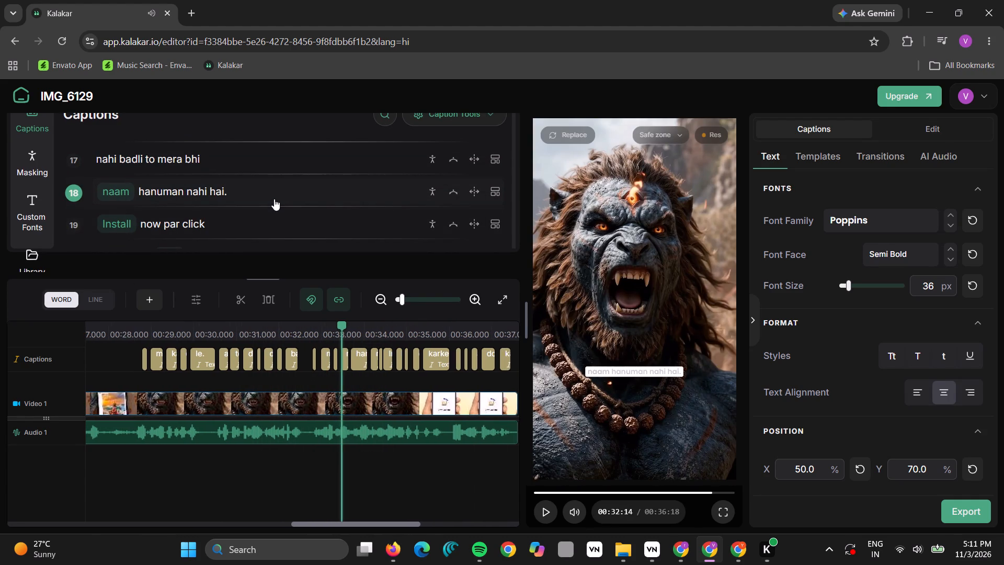
pyautogui.moveTo(357, 377); pyautogui.dragTo(510, 360)
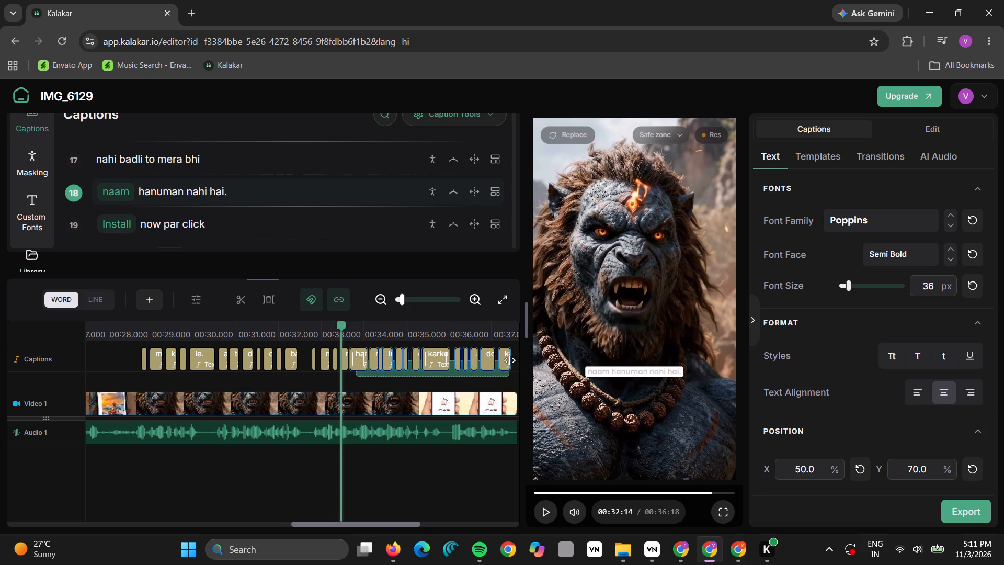
pyautogui.moveTo(510, 360); pyautogui.dragTo(512, 360)
pyautogui.press('Delete')
pyautogui.press('space')
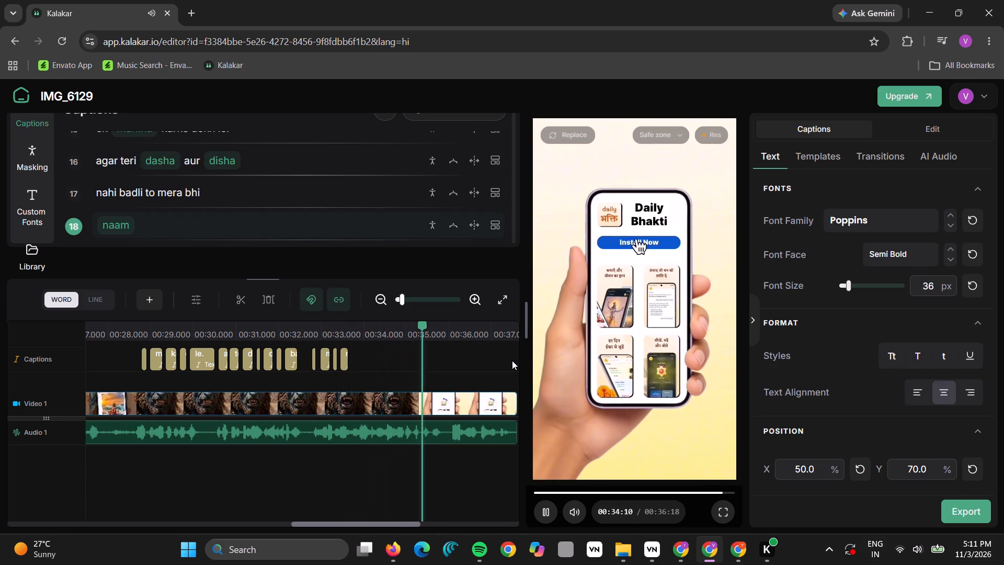
# Export the captioned project as a video at 1080P and start rendering.
pyautogui.click(961, 513)
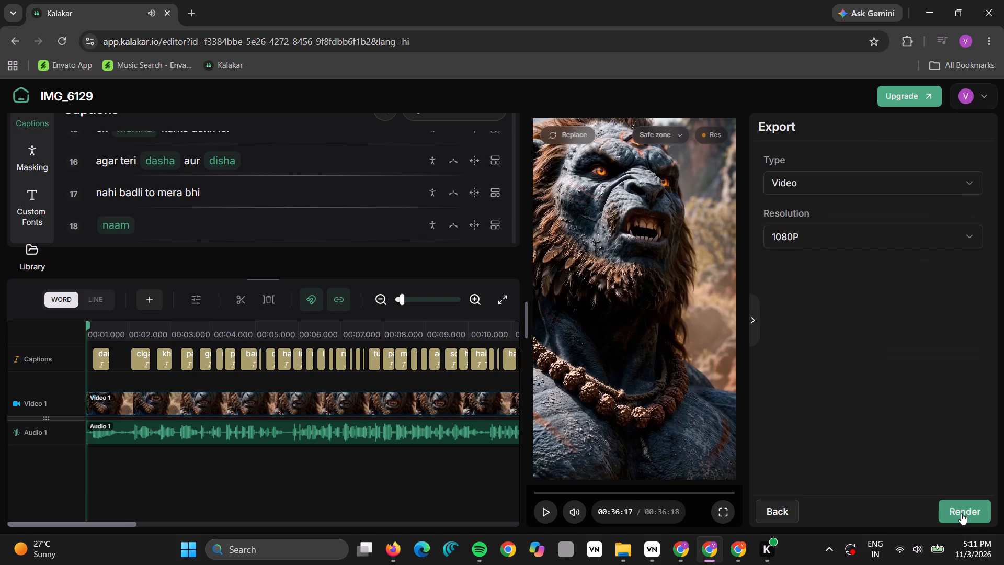
pyautogui.click(961, 513)
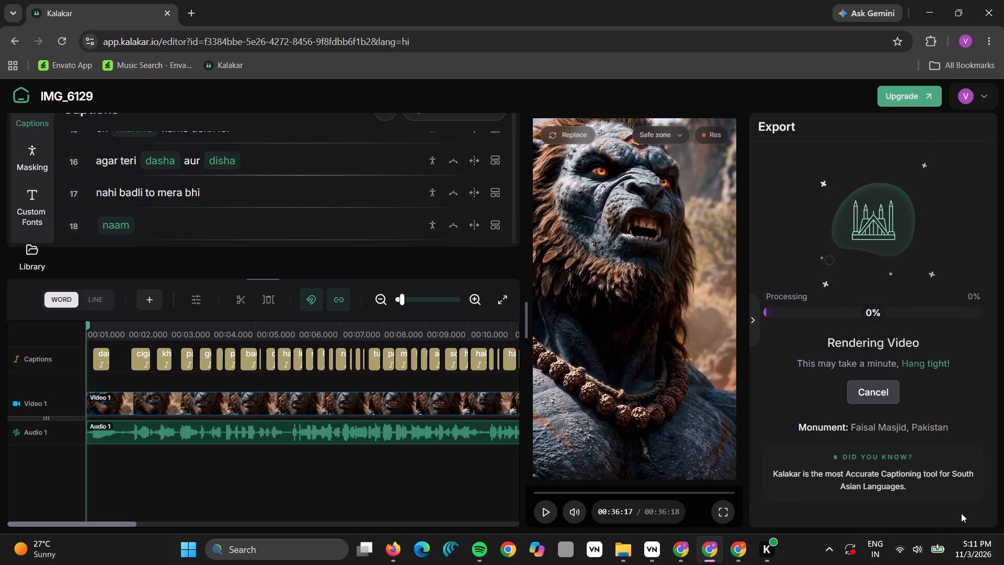
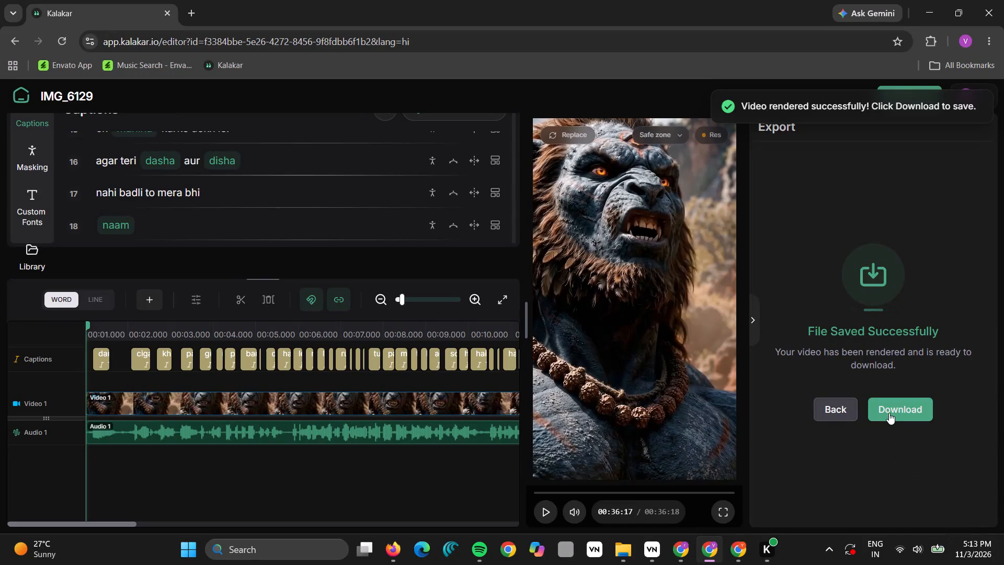
# Download the rendered video and save it as hook1 in the final folder, replacing the existing file.
pyautogui.click(889, 412)
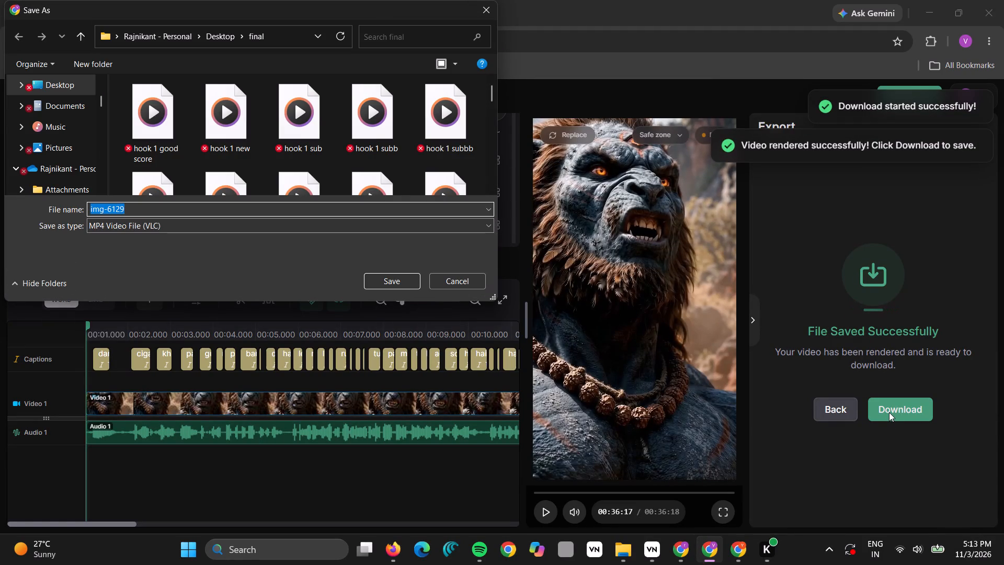
pyautogui.write('hook1')
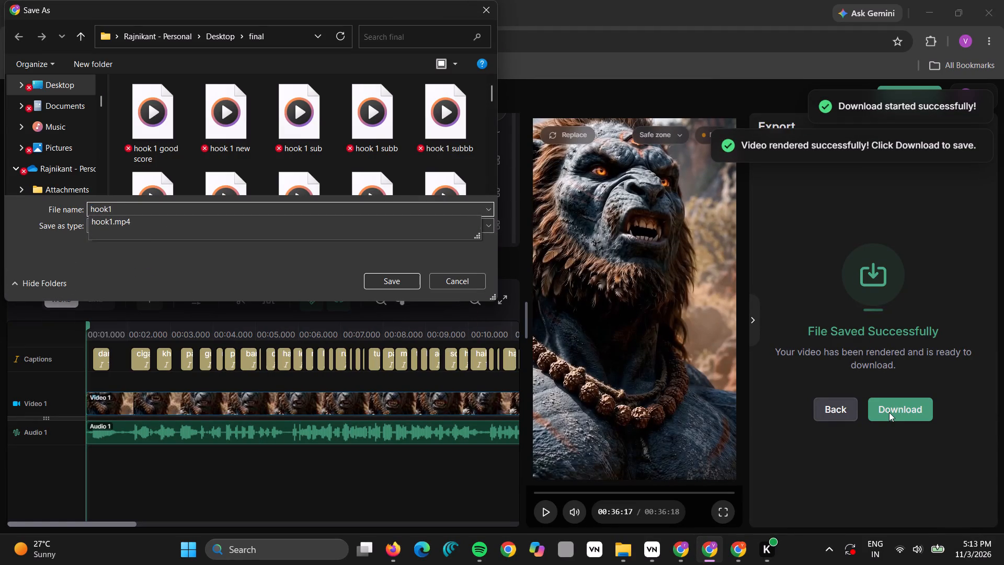
pyautogui.press('Return')
pyautogui.press('Left')
pyautogui.press('Return')
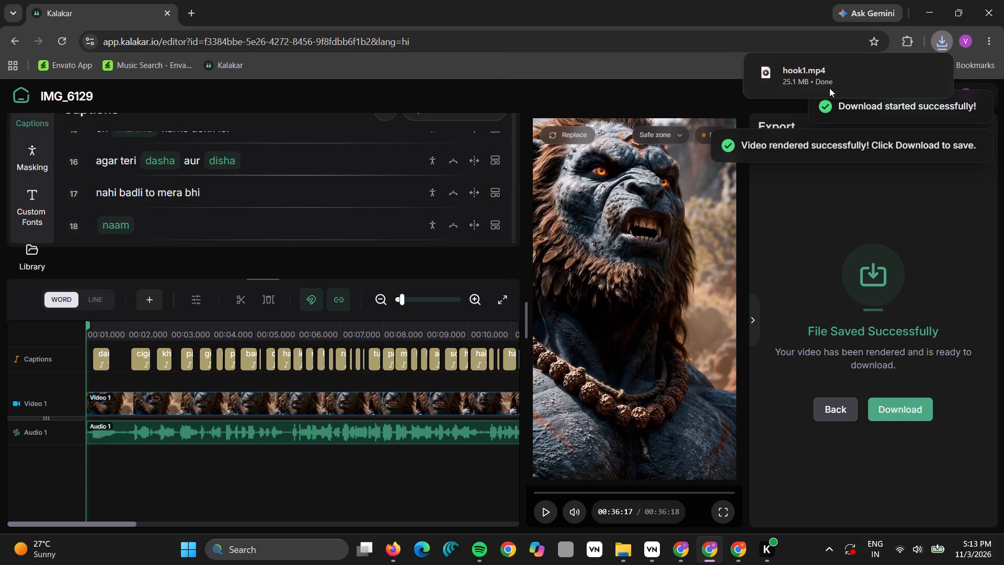
# Switch to Google Drive to upload the downloaded hook1.mp4, going up from the without subtitle folder to the 3 nov 1 folder.
pyautogui.moveTo(820, 81); pyautogui.dragTo(739, 562)
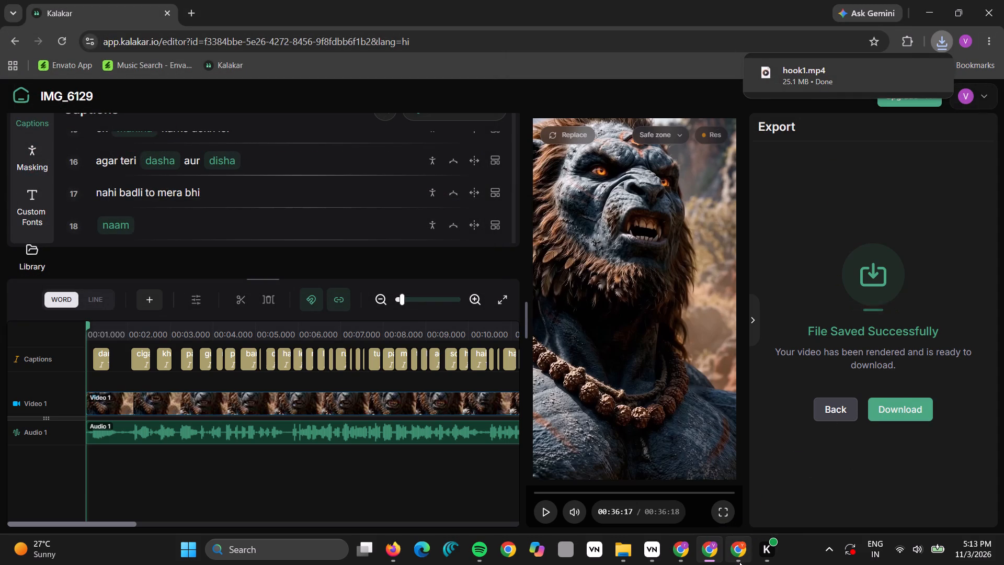
pyautogui.moveTo(739, 562); pyautogui.dragTo(675, 397)
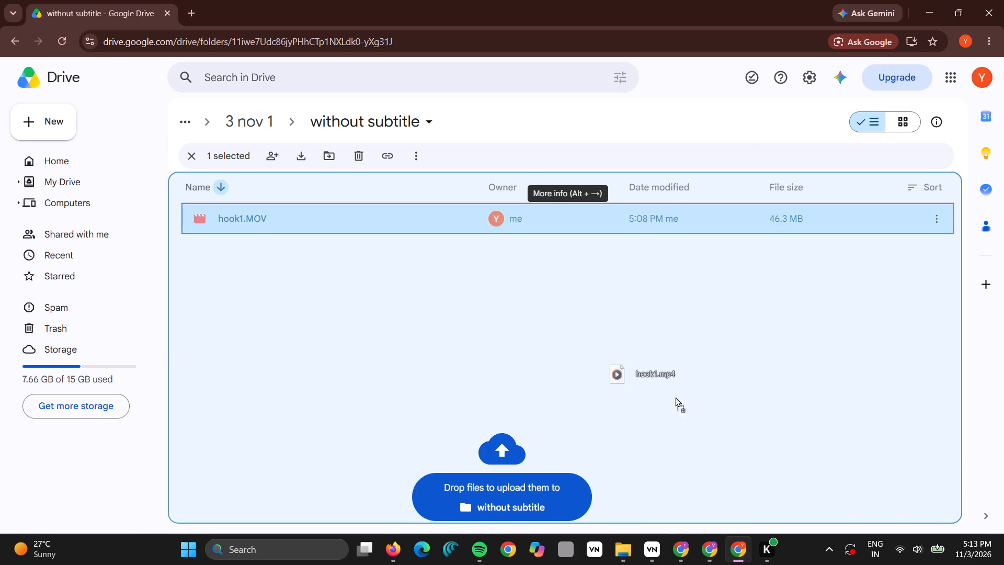
pyautogui.moveTo(675, 397); pyautogui.dragTo(790, 560)
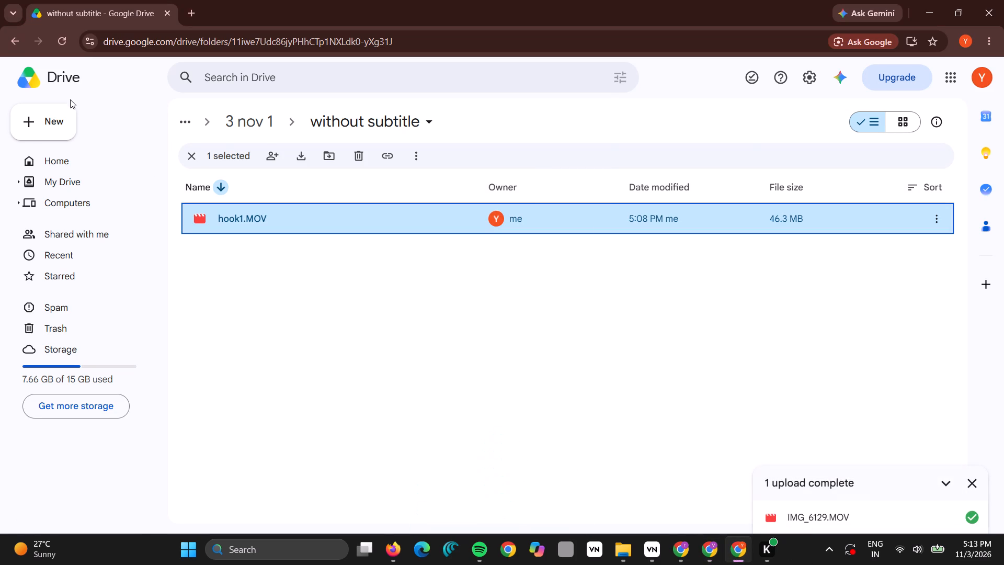
pyautogui.click(10, 37)
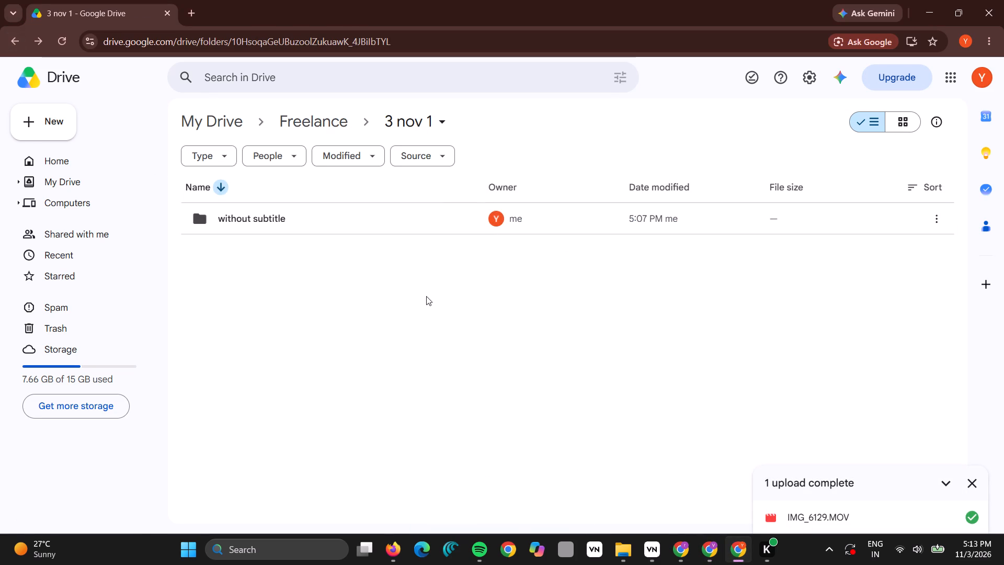
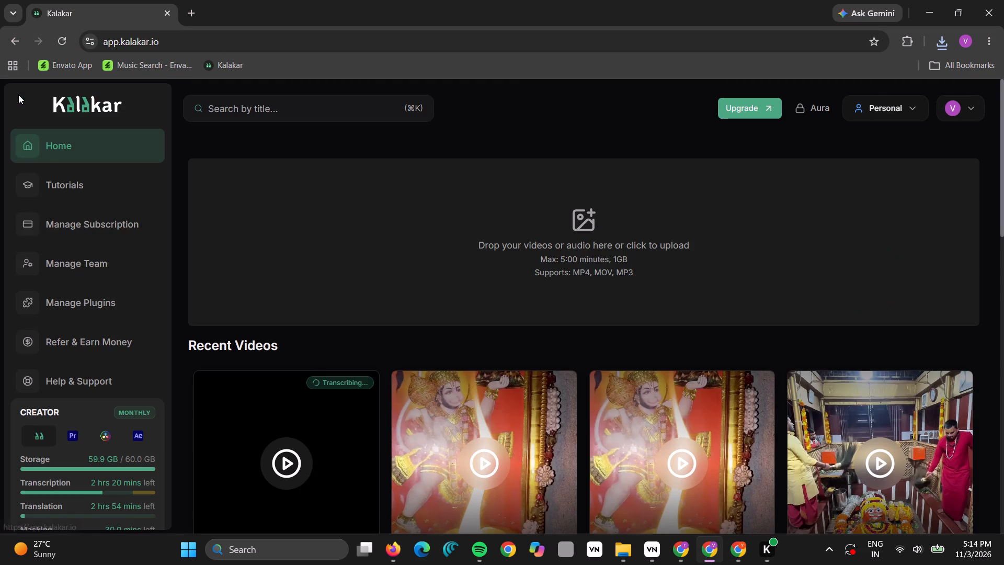
# Bring the downloaded IMG_6133.MOV from the WhatsApp window into Kalakar's video upload area.
pyautogui.click(677, 559)
pyautogui.moveTo(808, 69); pyautogui.dragTo(837, 369)
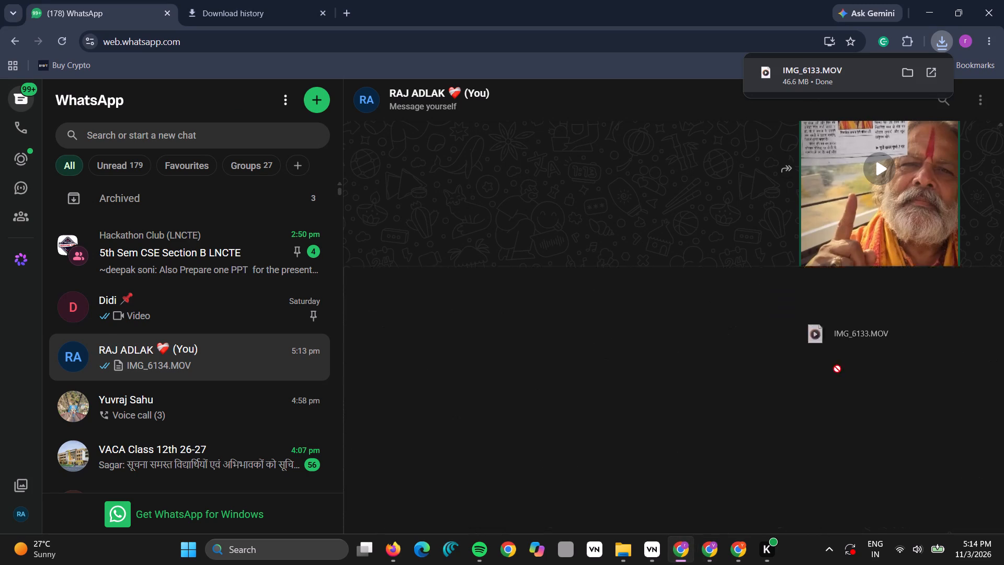
pyautogui.moveTo(837, 369); pyautogui.dragTo(739, 541)
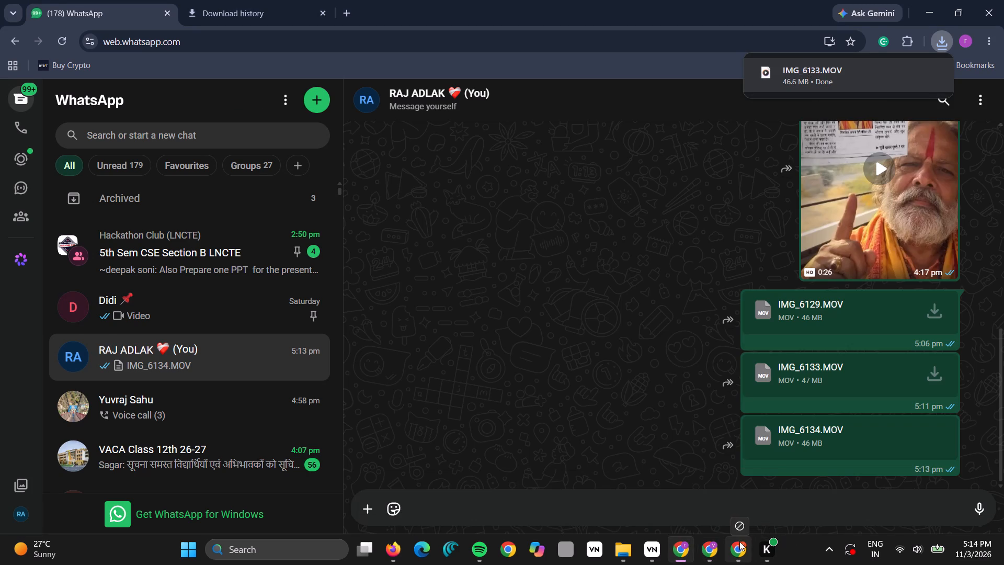
pyautogui.moveTo(739, 541); pyautogui.dragTo(674, 278)
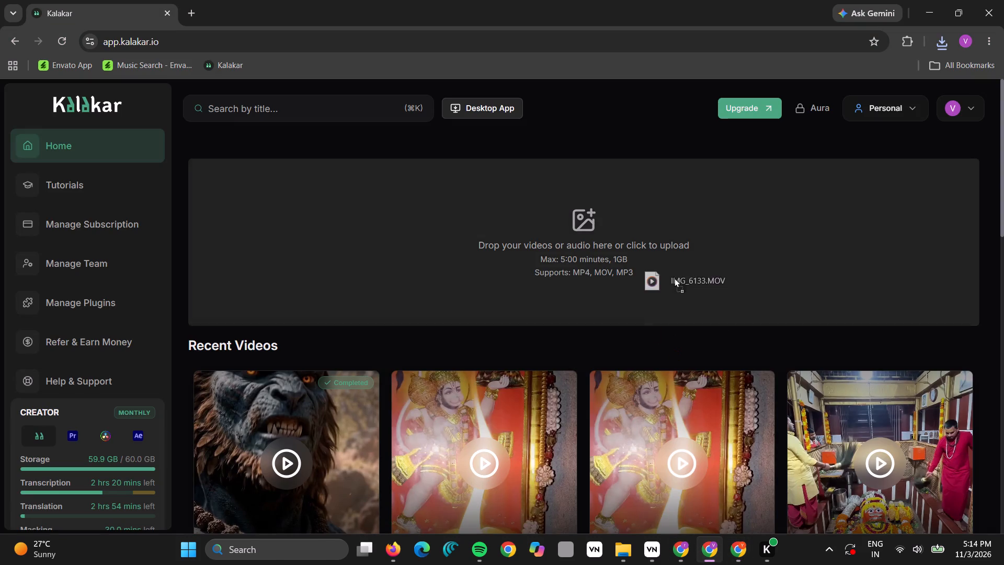
pyautogui.moveTo(674, 278); pyautogui.dragTo(674, 277)
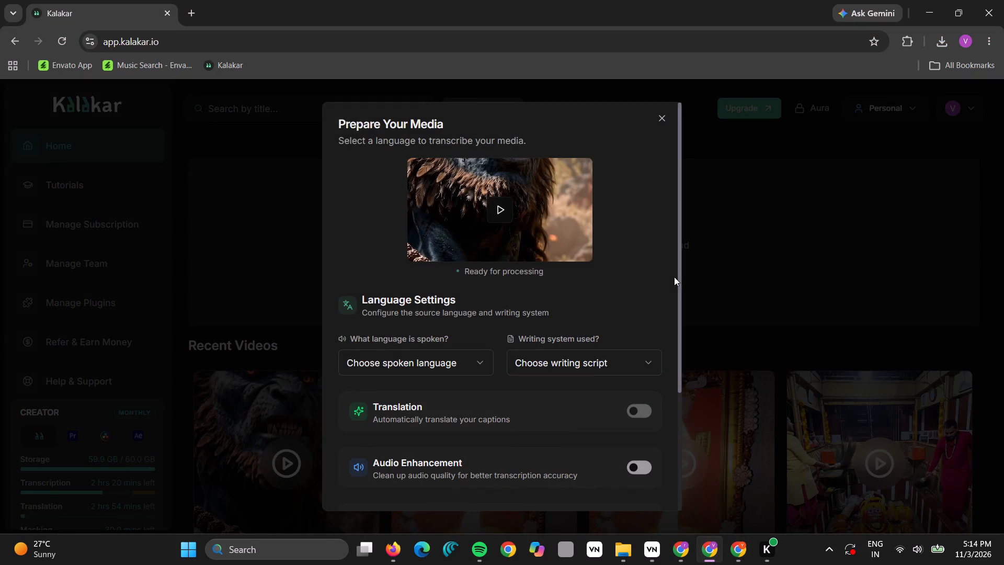
# Set the spoken language to Hinglish and start generating the subtitles for IMG_6133.
pyautogui.click(403, 369)
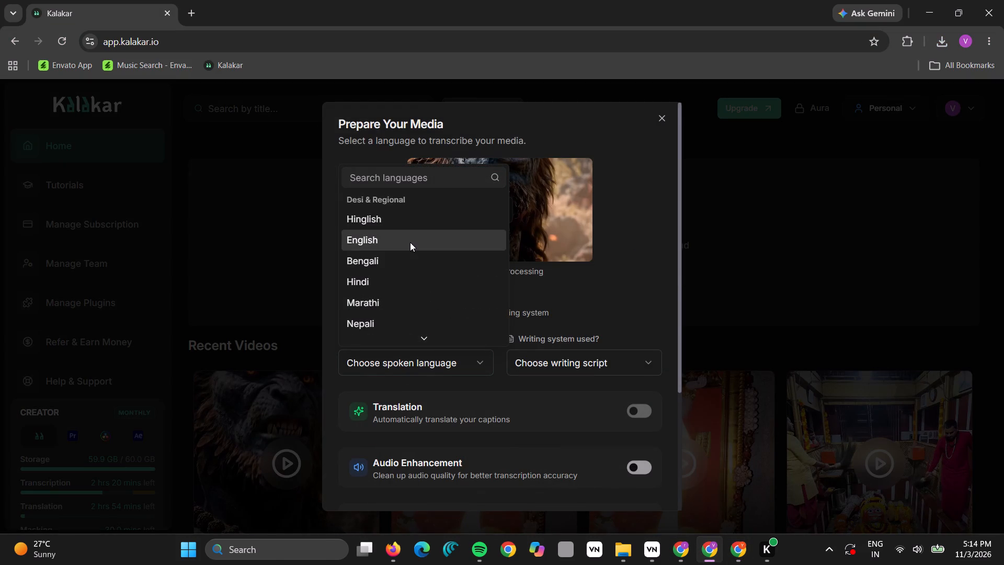
pyautogui.click(392, 220)
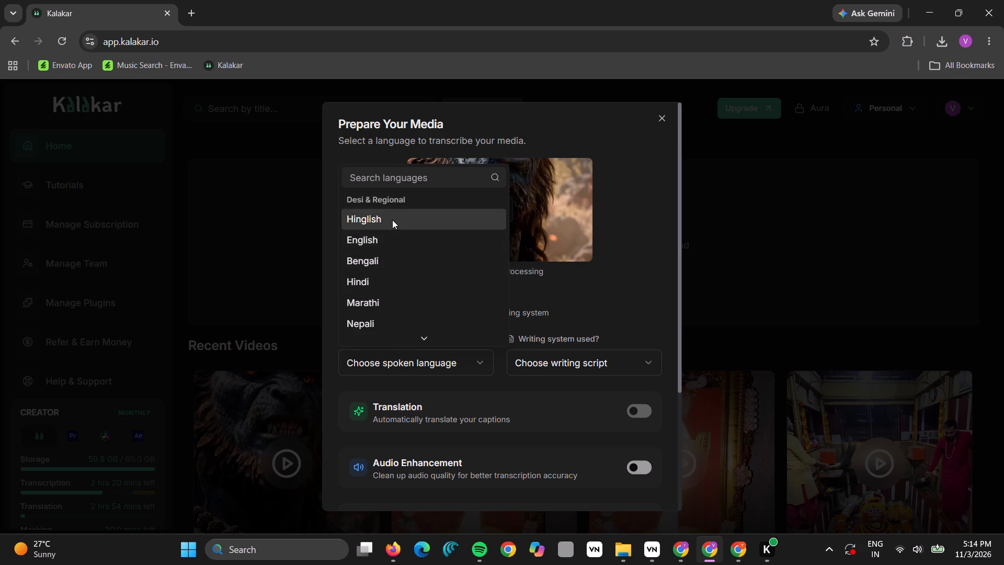
pyautogui.scroll(-5, 459, 322)
pyautogui.click(464, 483)
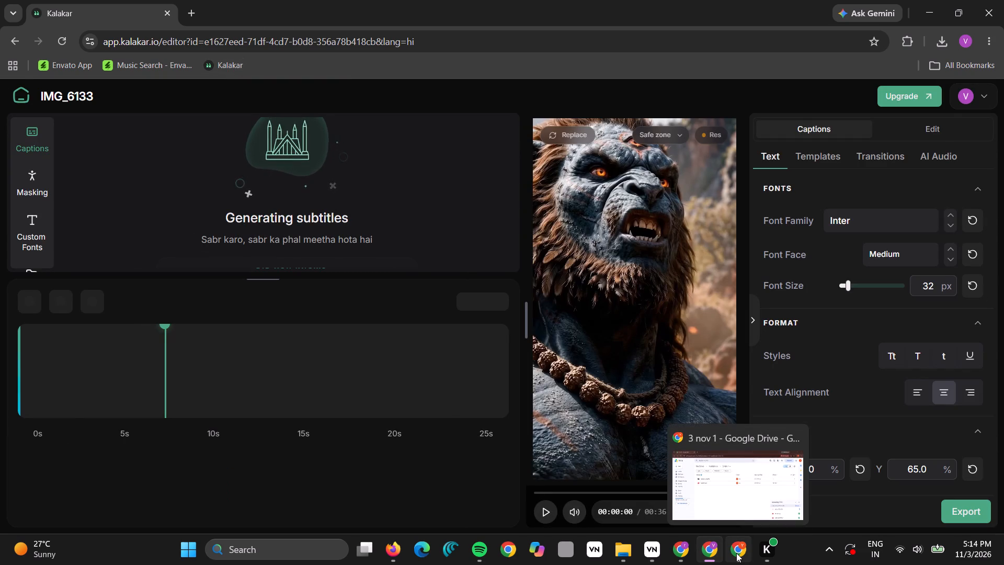
# Switch to Google Drive and rename IMG_6133.MOV in the without subtitle folder as hook2.
pyautogui.click(734, 504)
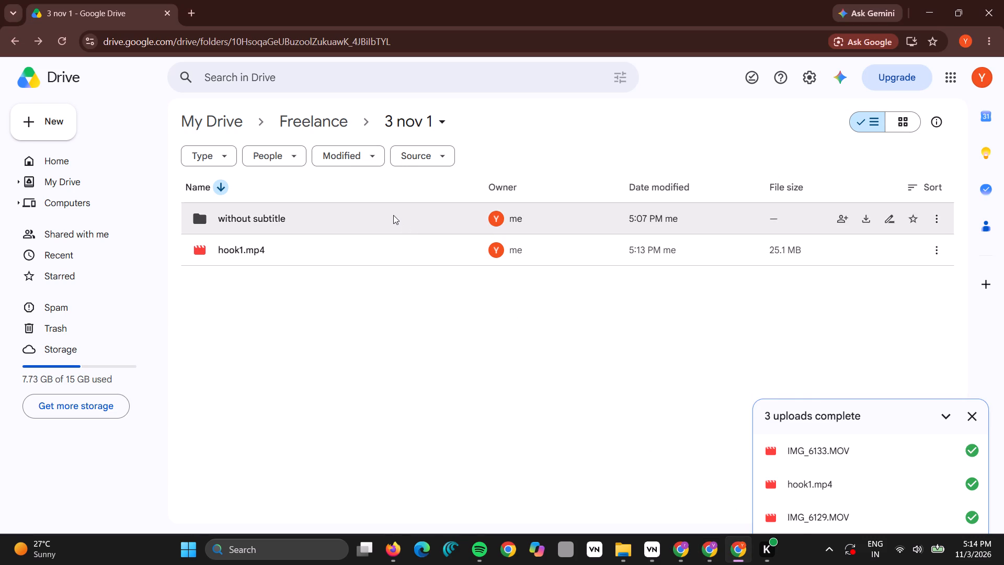
pyautogui.doubleClick(392, 215)
pyautogui.rightClick(285, 225)
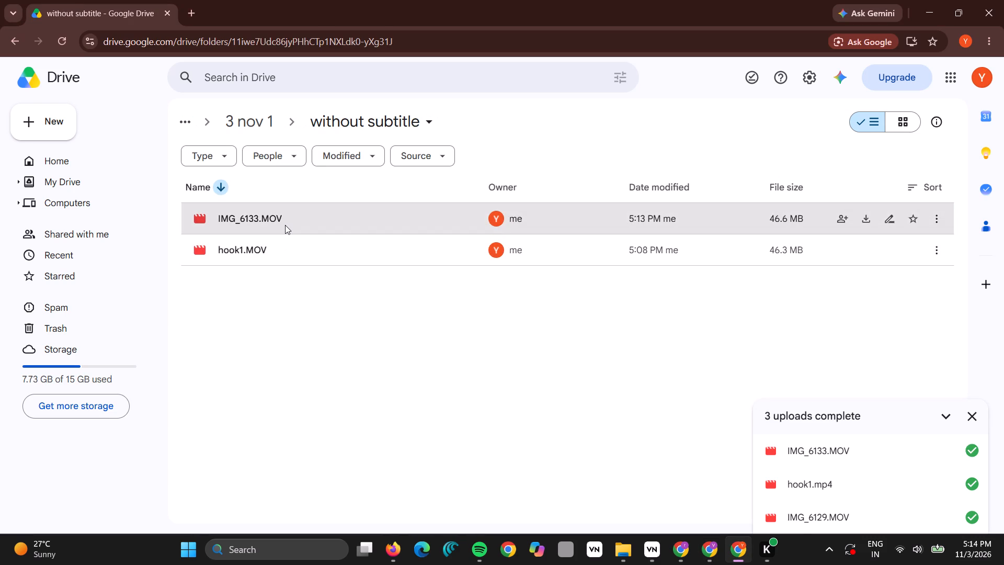
pyautogui.click(356, 295)
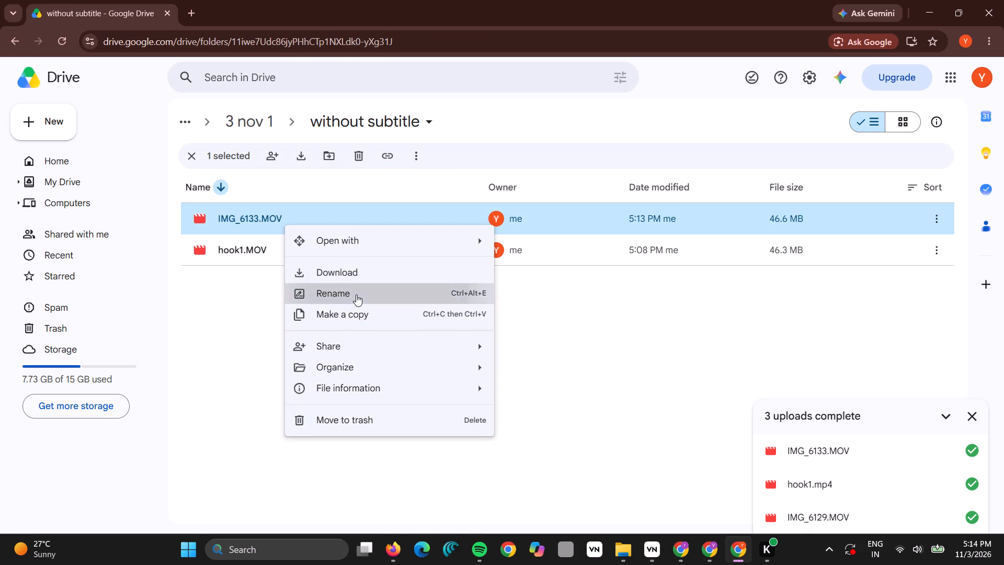
pyautogui.write('hook2')
pyautogui.press('Return')
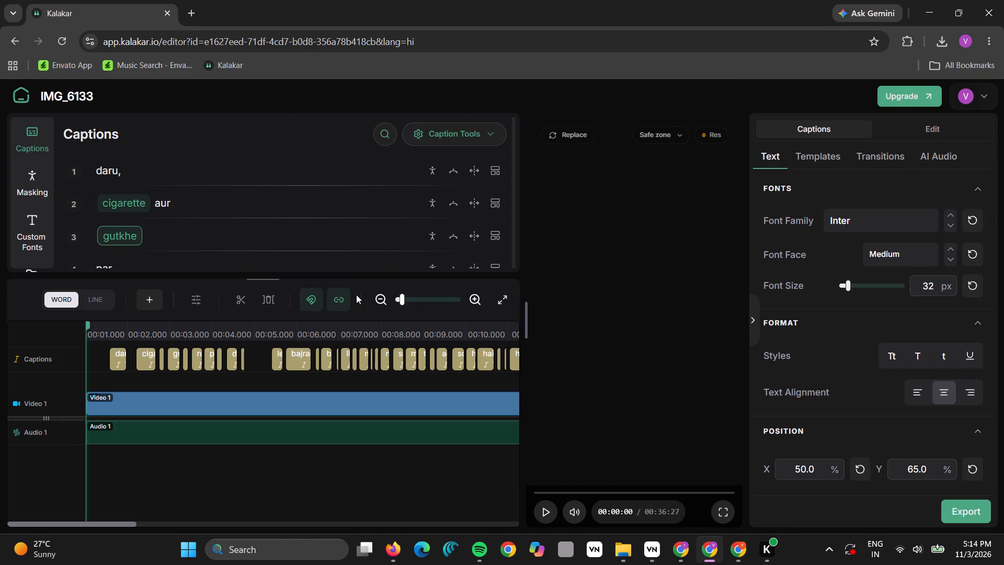
# Back in Kalakar, merge the opening captions into one line reading "daru, cigarette aur gutkhe".
pyautogui.click(168, 201)
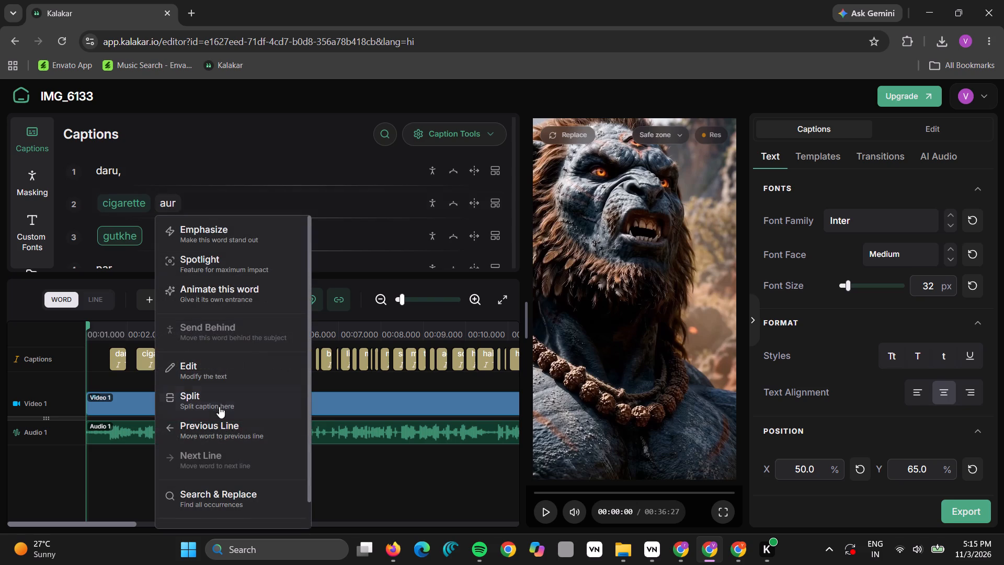
pyautogui.click(219, 428)
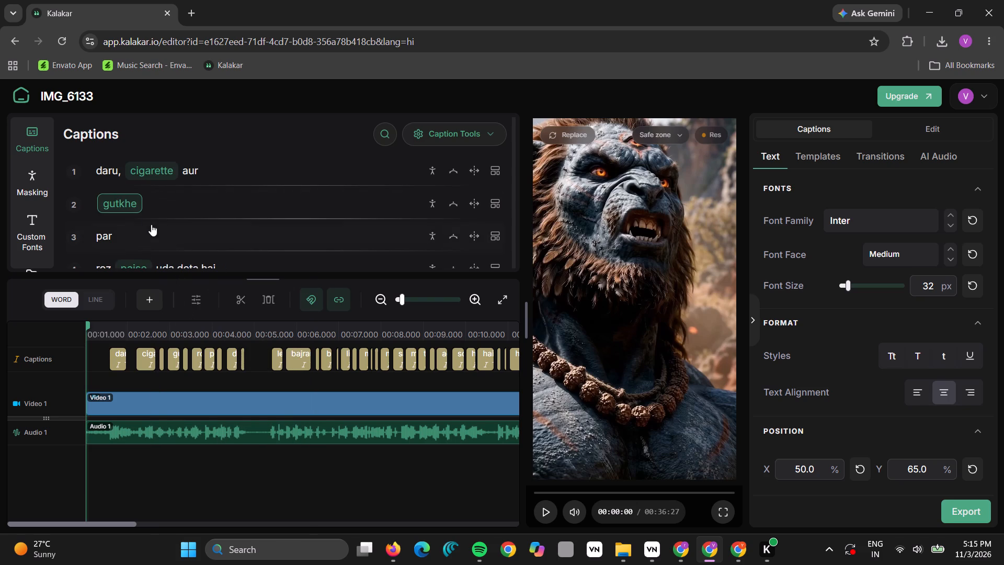
pyautogui.click(116, 202)
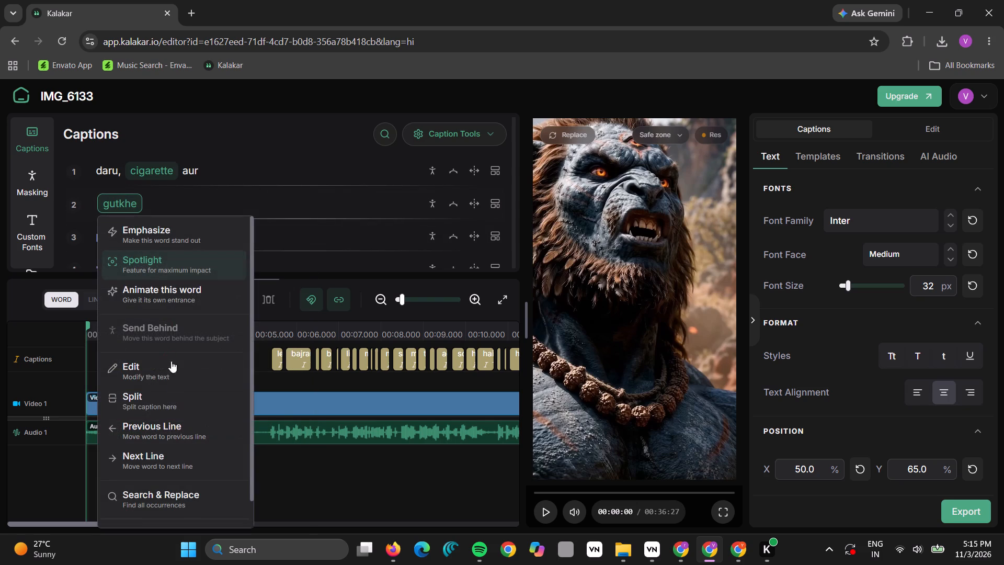
pyautogui.click(255, 208)
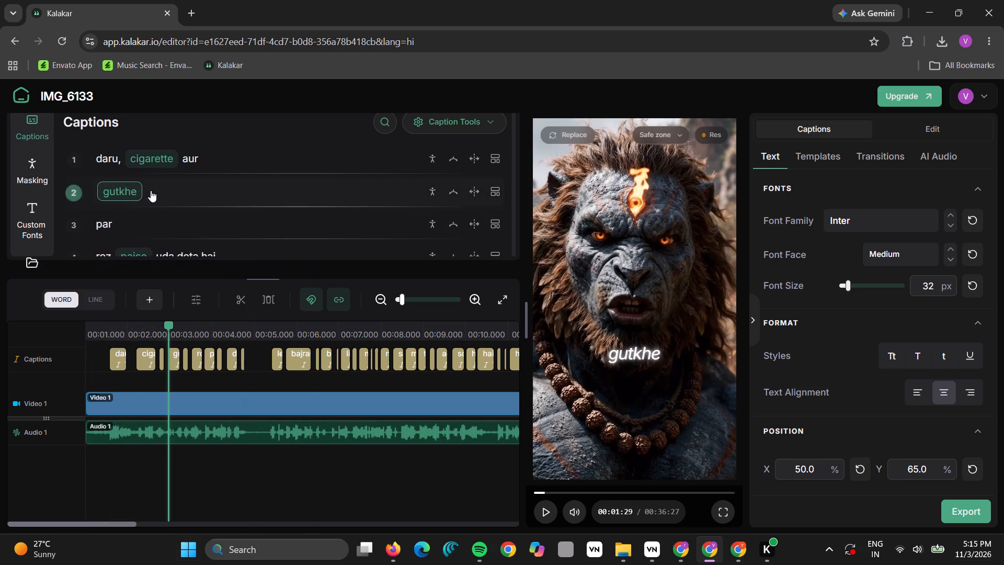
pyautogui.click(136, 190)
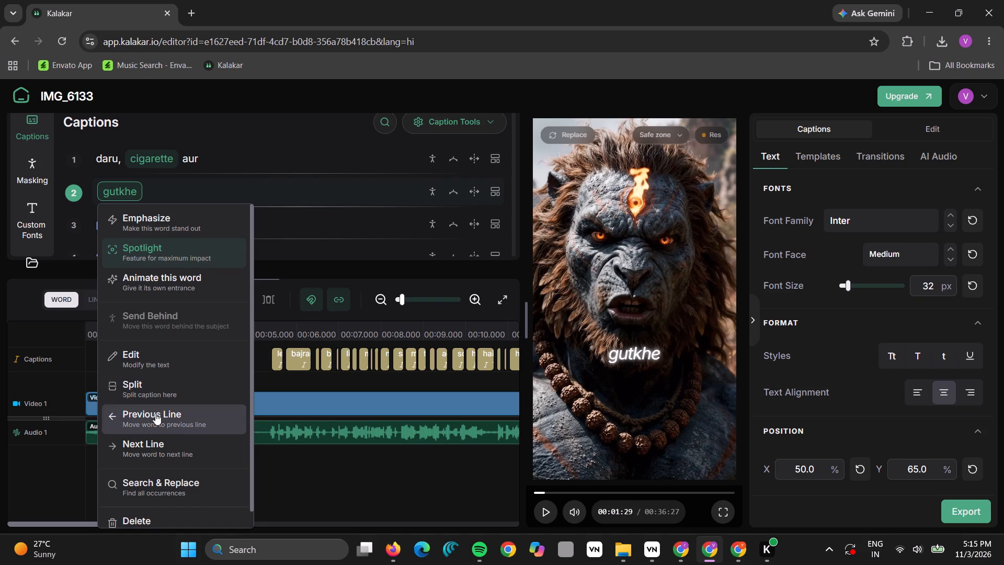
pyautogui.click(155, 413)
# Merge the following captions into the lines "par roz paise uda deta hai," and "lekin bajrangbali".
pyautogui.click(209, 223)
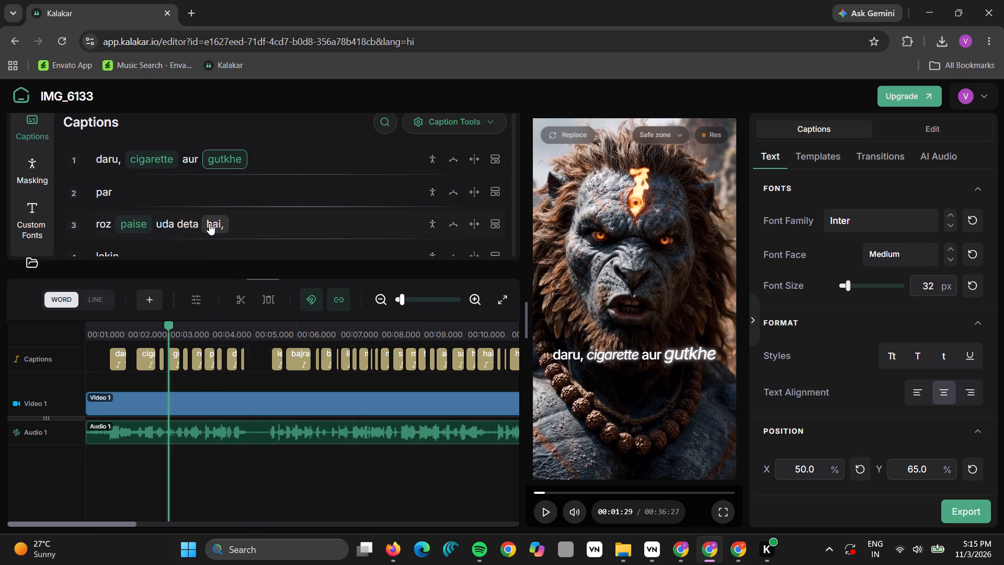
pyautogui.click(247, 441)
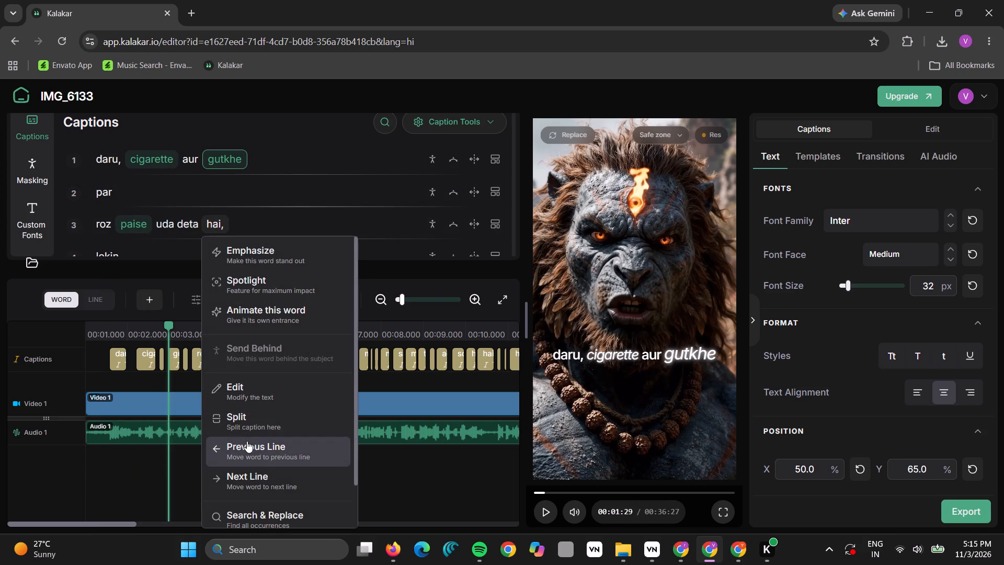
pyautogui.scroll(-1, 208, 225)
pyautogui.click(157, 214)
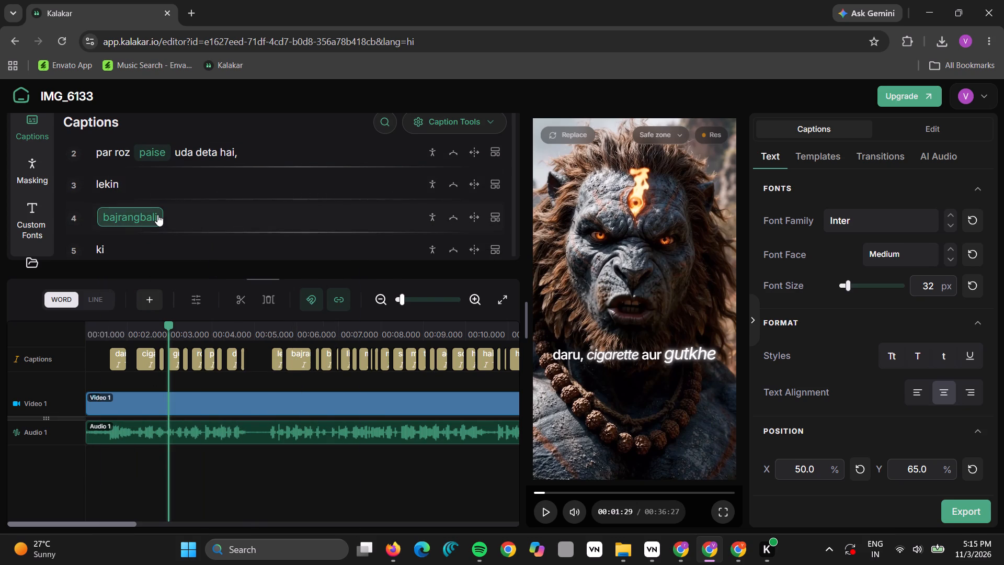
pyautogui.click(184, 435)
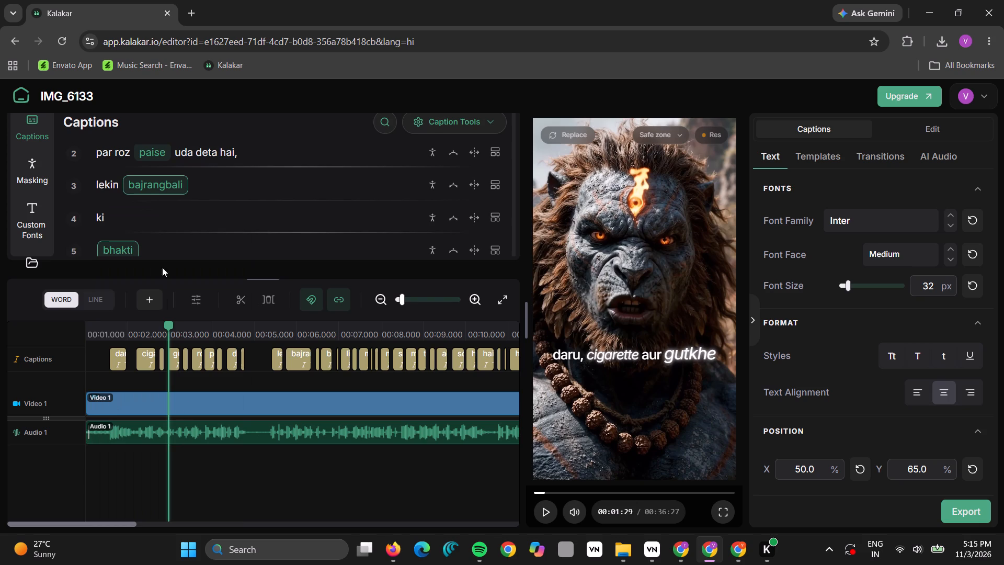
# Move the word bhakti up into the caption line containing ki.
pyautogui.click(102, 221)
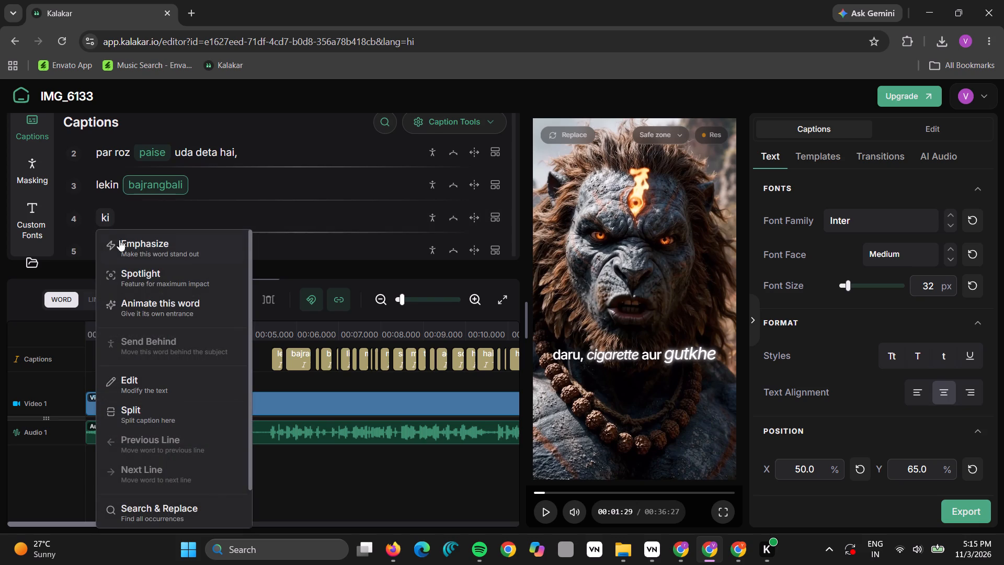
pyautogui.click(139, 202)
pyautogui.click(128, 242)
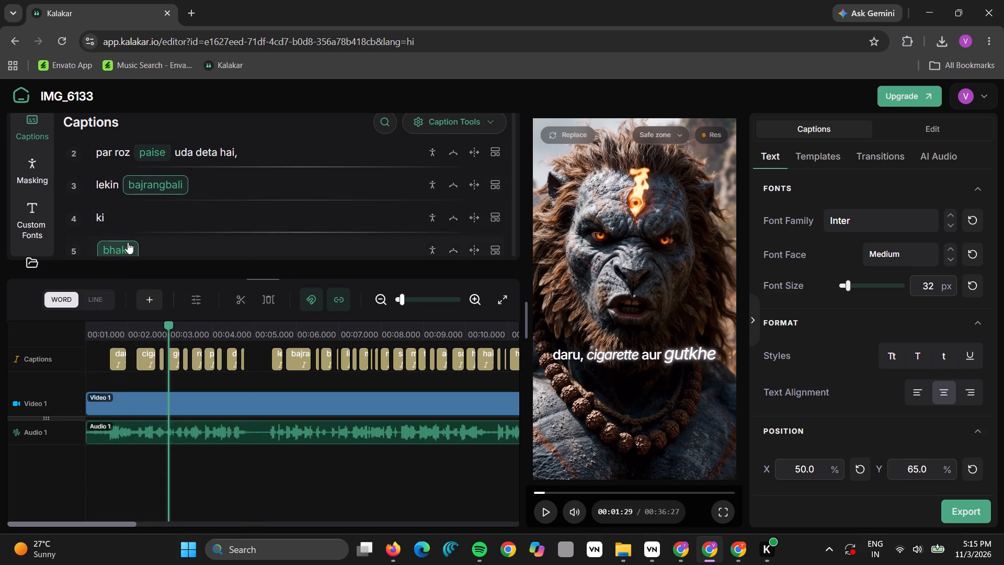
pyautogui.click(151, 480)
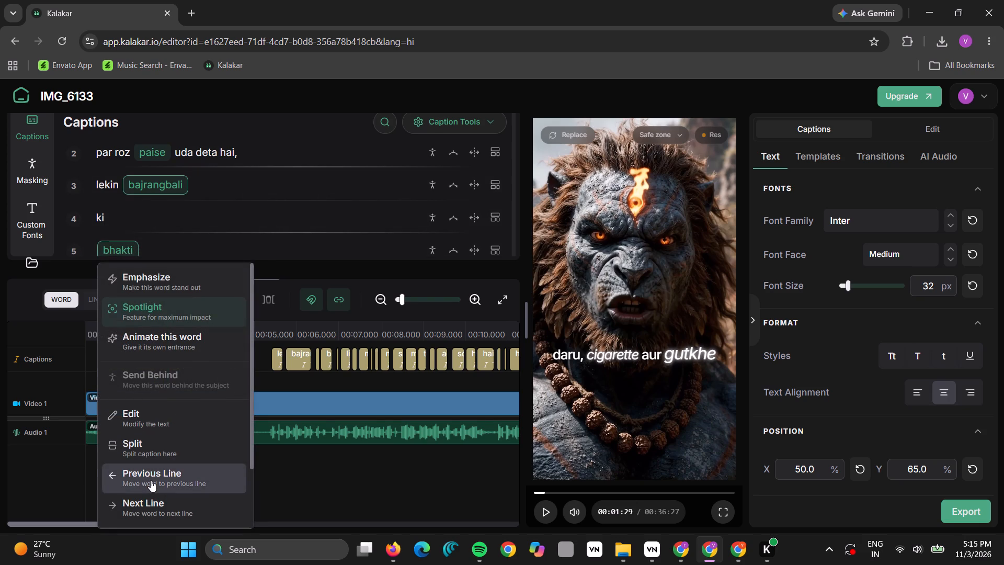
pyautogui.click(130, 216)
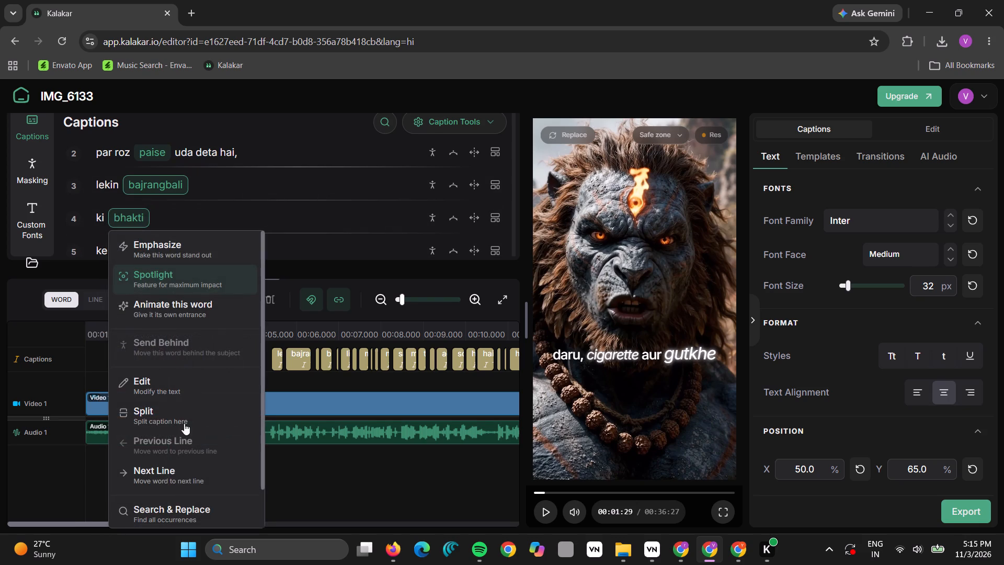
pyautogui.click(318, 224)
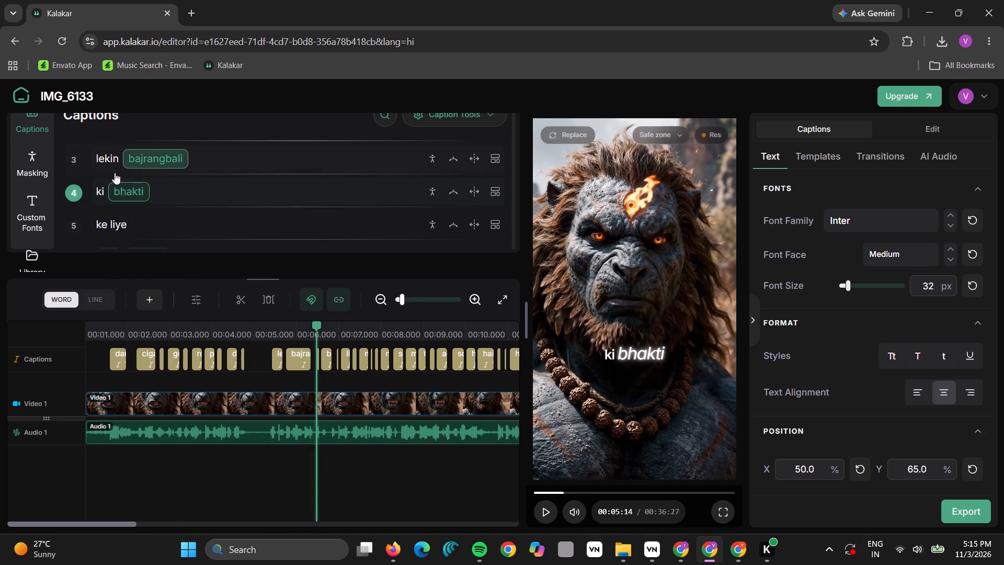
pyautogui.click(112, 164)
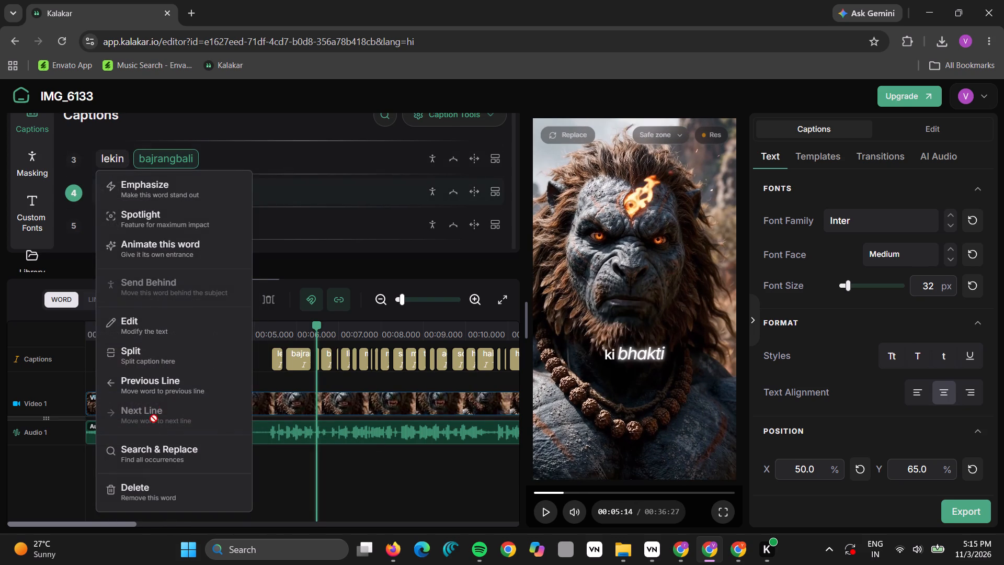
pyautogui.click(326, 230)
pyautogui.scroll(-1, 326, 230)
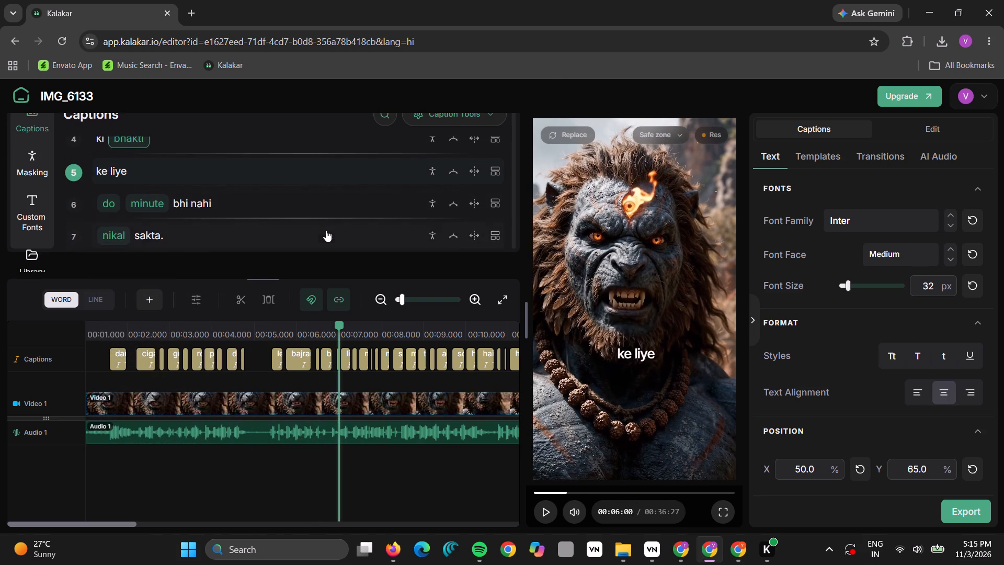
# Apply the built-in Ali Abdaal template to the captions.
pyautogui.click(829, 158)
pyautogui.scroll(-2, 836, 446)
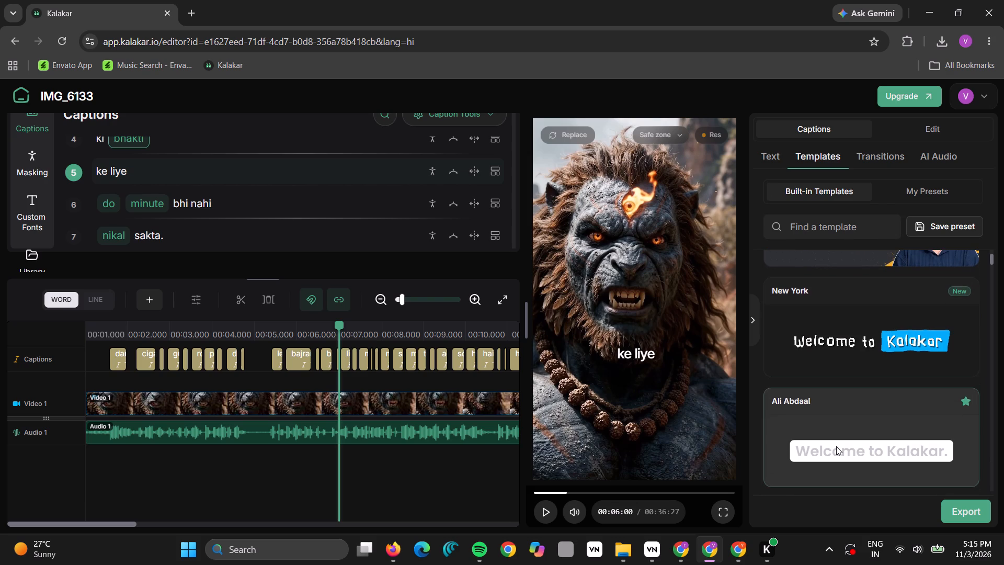
pyautogui.click(836, 446)
# Move the word bhakti down into the next caption so it reads "bhakti ke liye".
pyautogui.scroll(1, 208, 179)
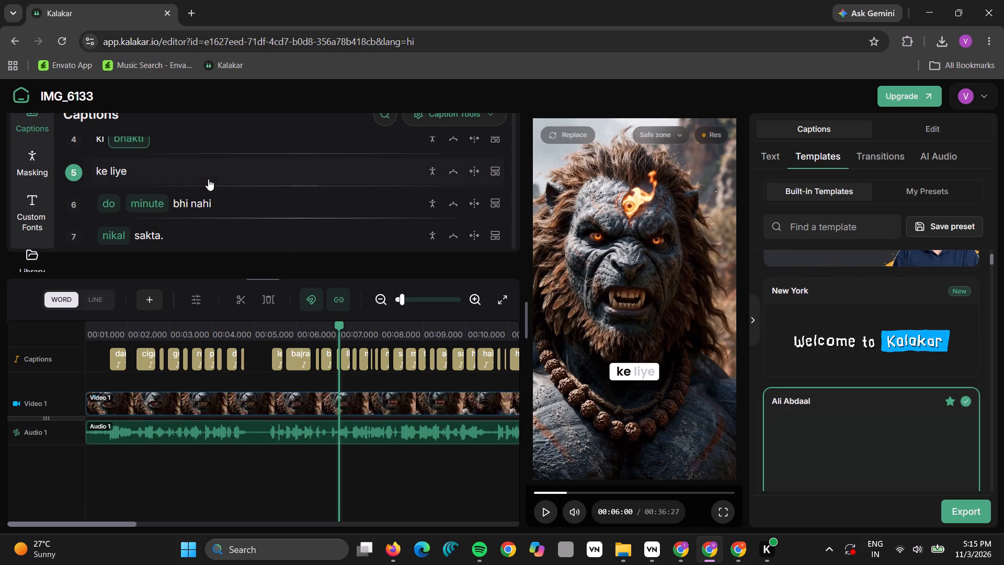
pyautogui.scroll(1, 208, 179)
pyautogui.scroll(-1, 136, 234)
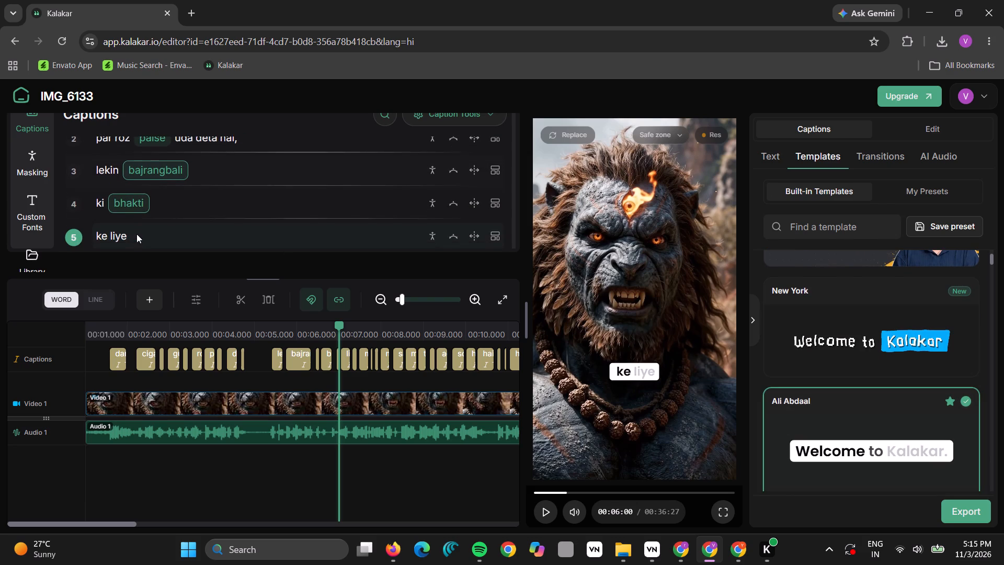
pyautogui.click(124, 200)
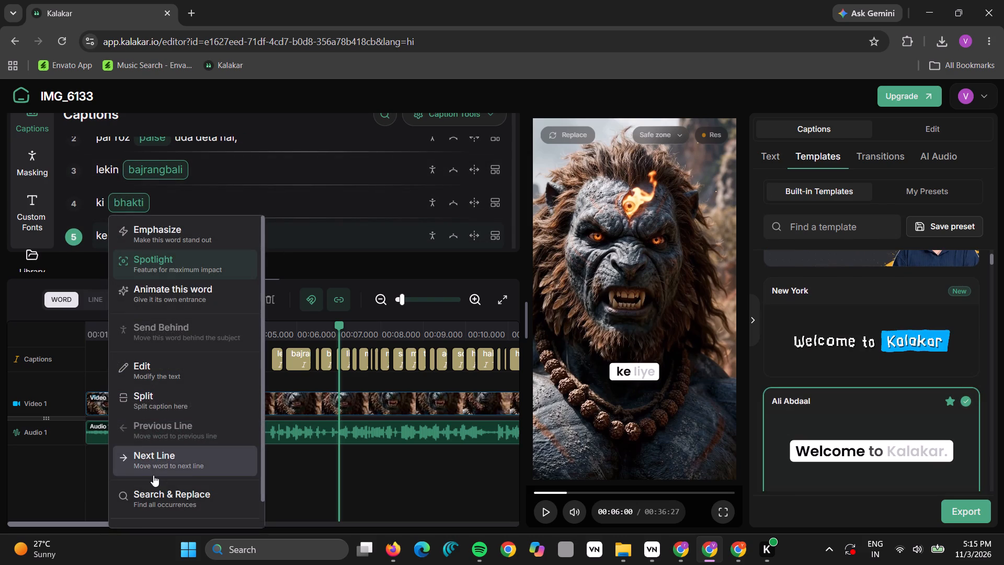
pyautogui.click(153, 475)
# Move the words "lekin bajrangbali" down into the next caption so it reads "lekin bajrangbali ki".
pyautogui.click(97, 191)
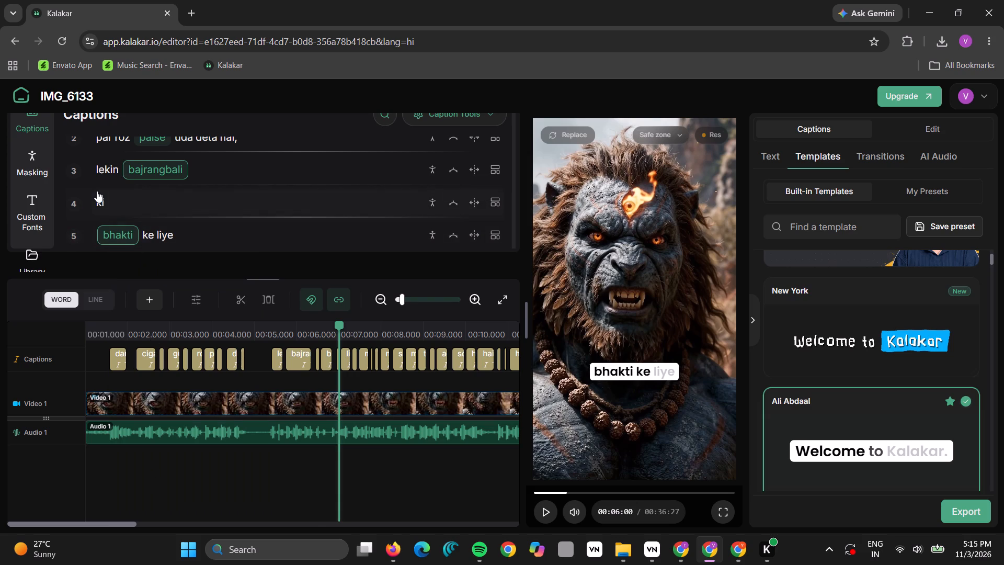
pyautogui.click(101, 198)
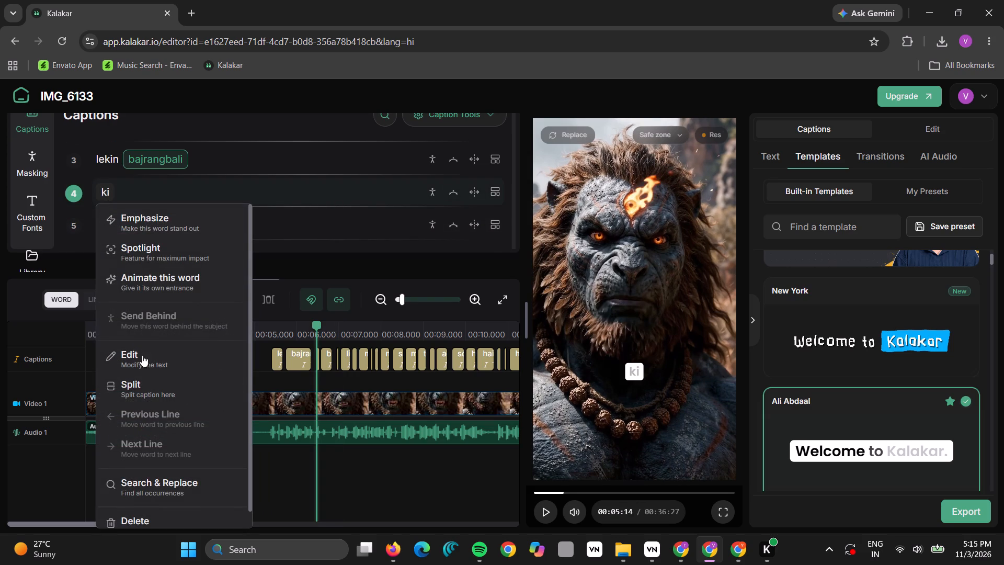
pyautogui.click(154, 160)
pyautogui.click(111, 154)
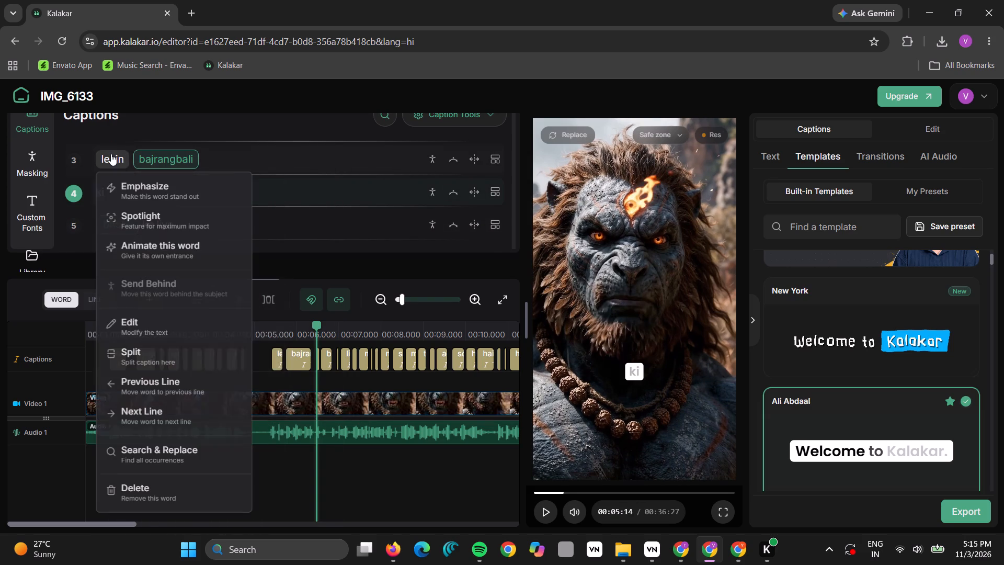
pyautogui.click(147, 410)
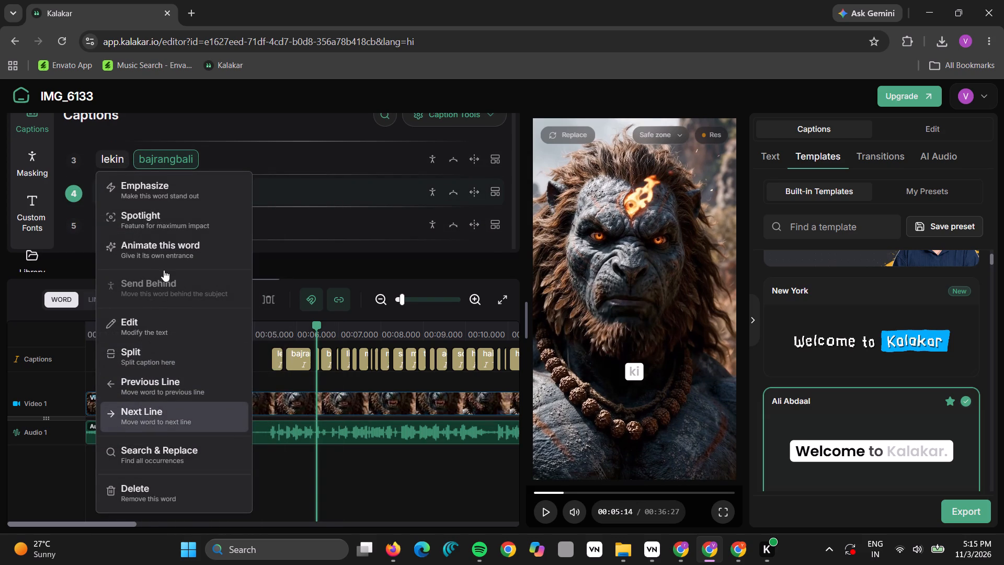
# Move the words "maine tere liye" up into the caption containing "nikal sakta.".
pyautogui.scroll(-1, 201, 199)
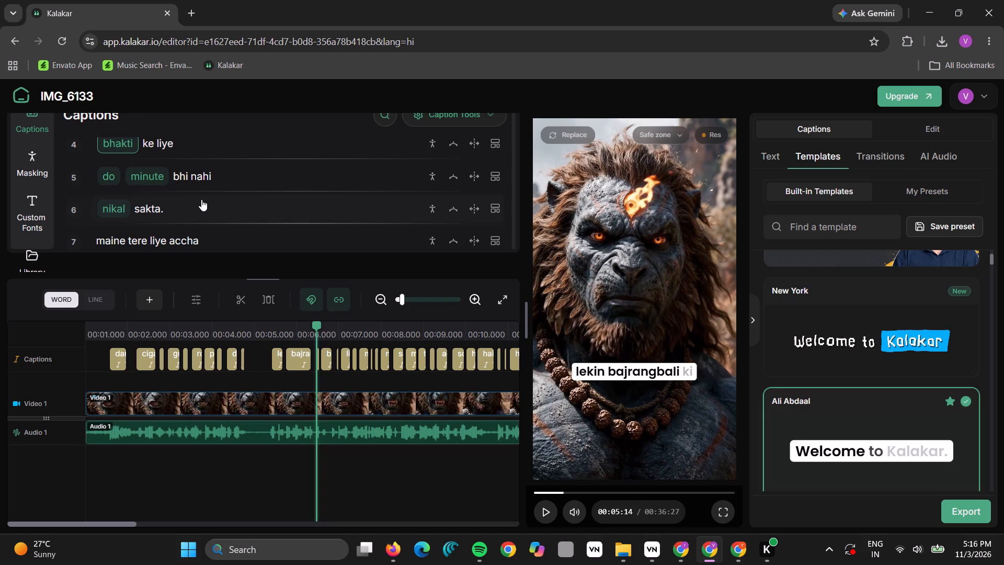
pyautogui.hscroll(1, 167, 176)
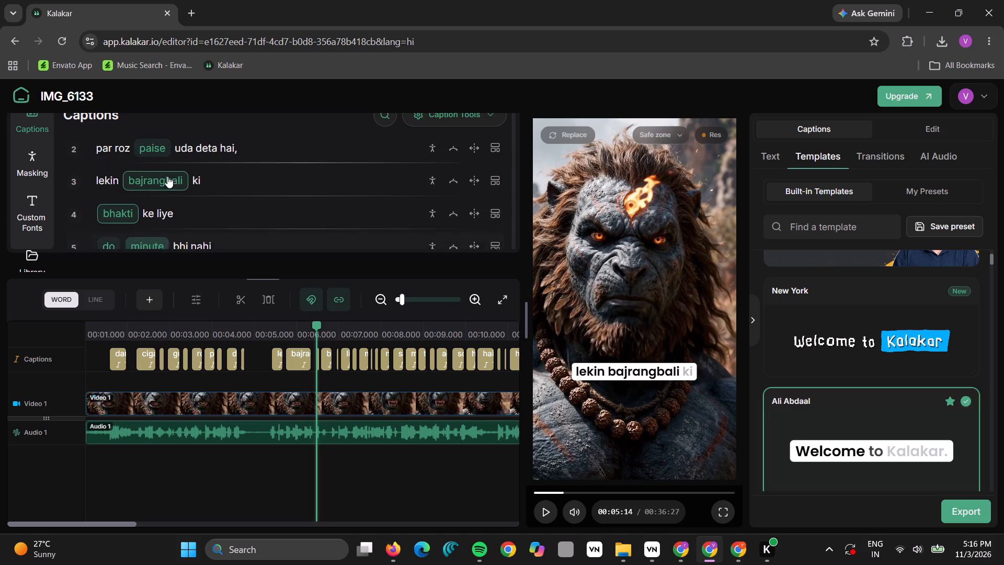
pyautogui.hscroll(1, 167, 176)
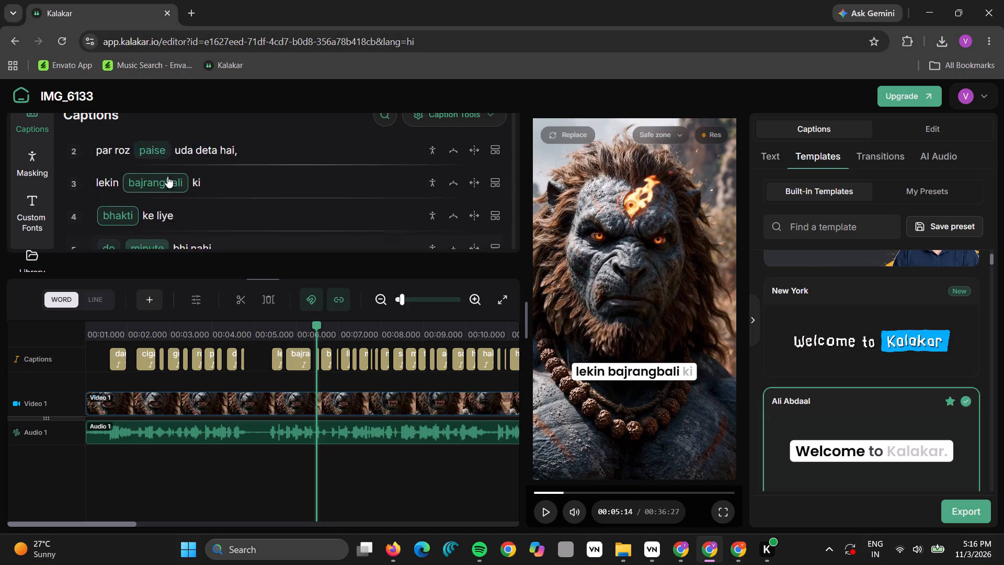
pyautogui.hscroll(1, 167, 176)
pyautogui.click(153, 231)
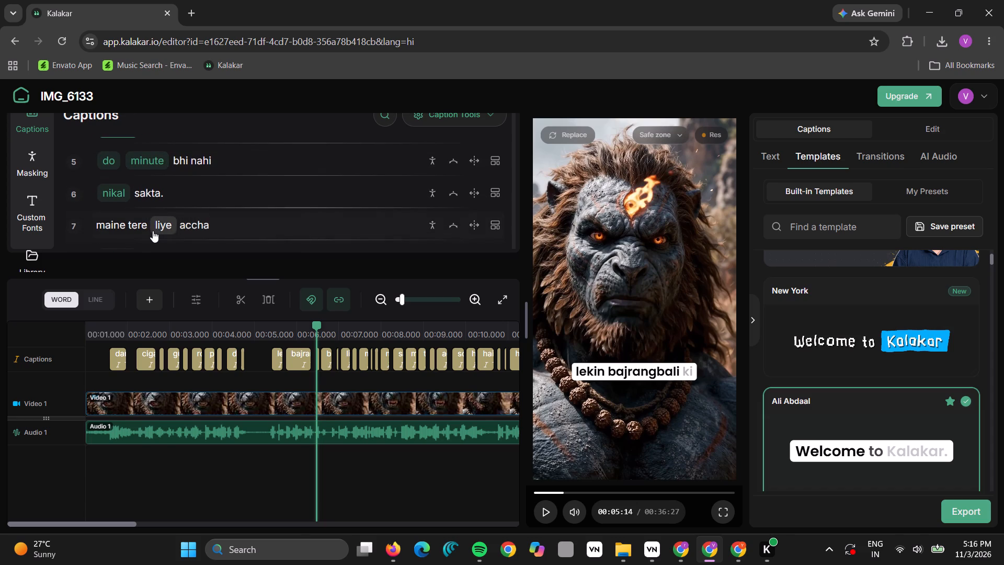
pyautogui.click(186, 455)
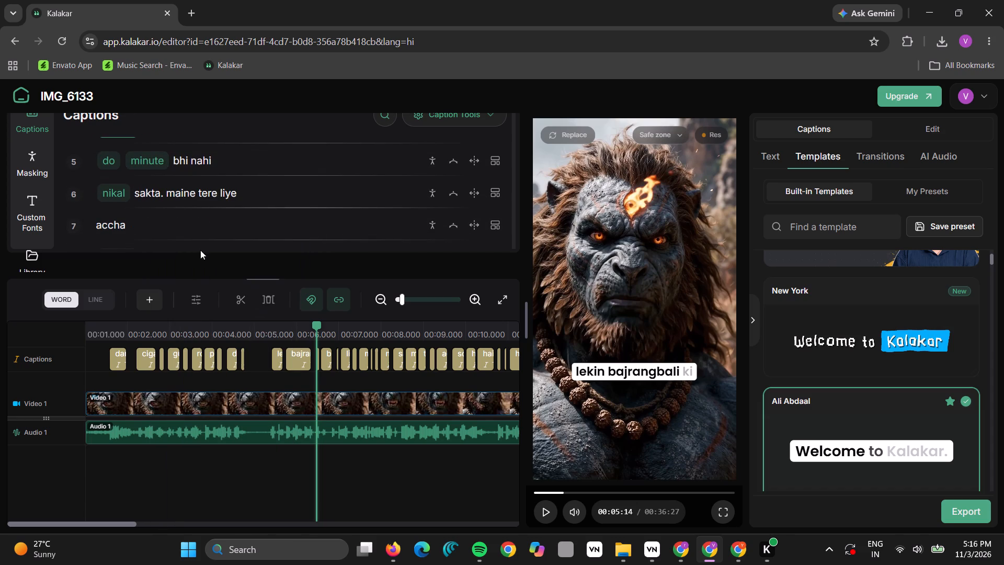
# Move the words "socha hua hai." up into the previous caption so it reads "accha socha hua hai.".
pyautogui.scroll(-1, 199, 235)
pyautogui.click(174, 207)
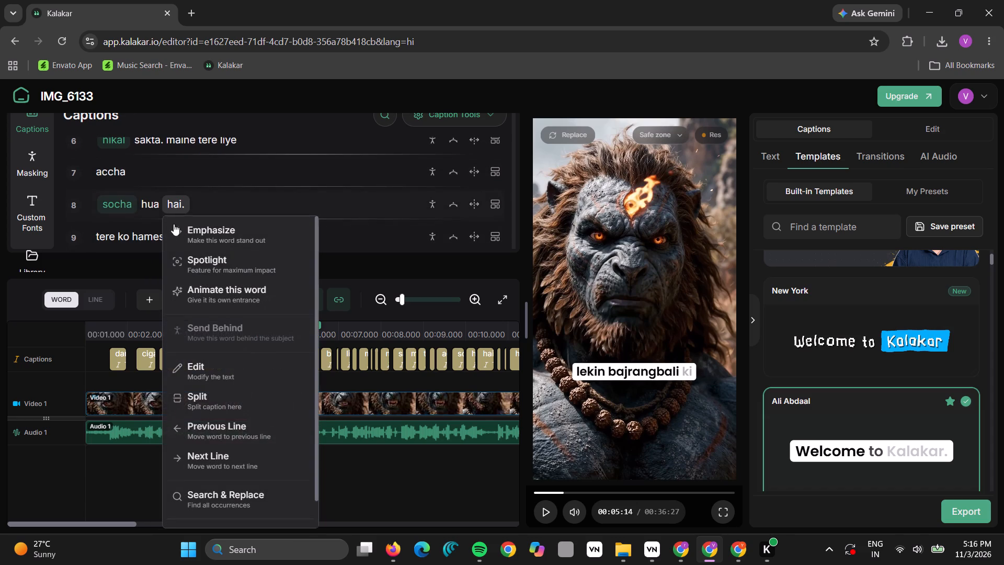
pyautogui.click(192, 419)
# Move the words "lekin tere pas" up into the caption containing "nikala hai.".
pyautogui.scroll(-1, 207, 160)
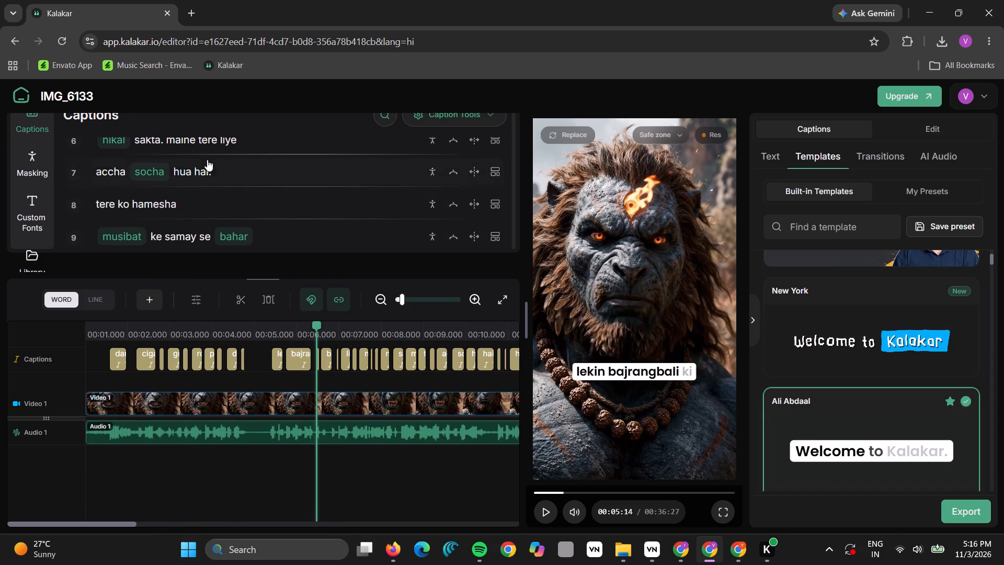
pyautogui.scroll(-1, 207, 160)
pyautogui.click(155, 213)
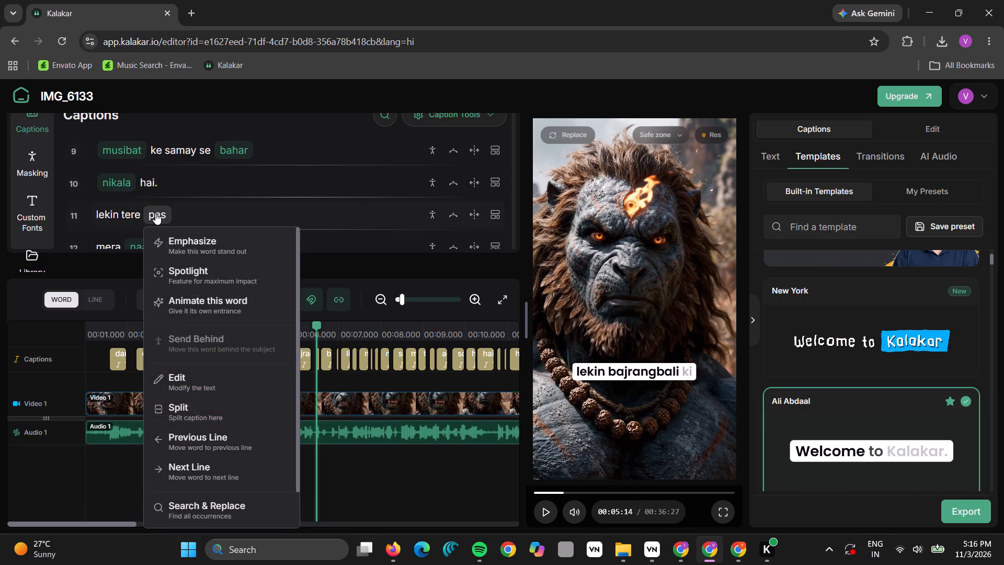
pyautogui.click(187, 441)
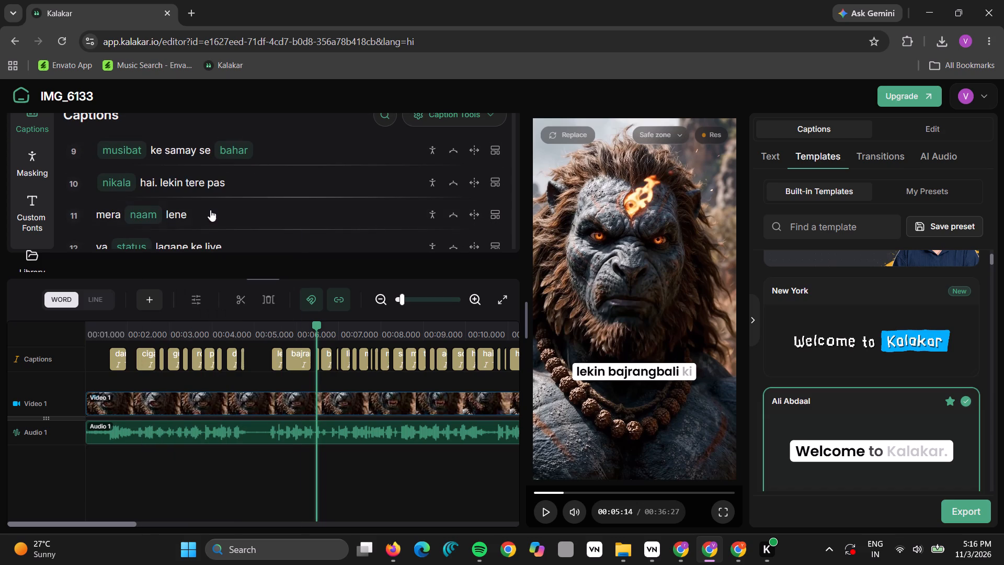
# Read through the remaining caption lines to the end of the list and check their wording and line breaks.
pyautogui.scroll(-2, 210, 210)
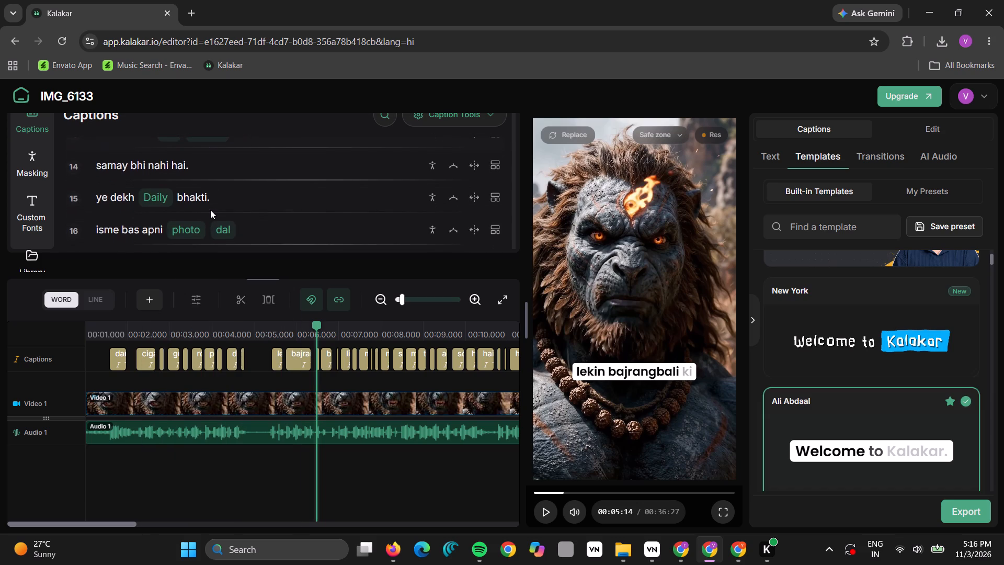
pyautogui.scroll(-3, 210, 210)
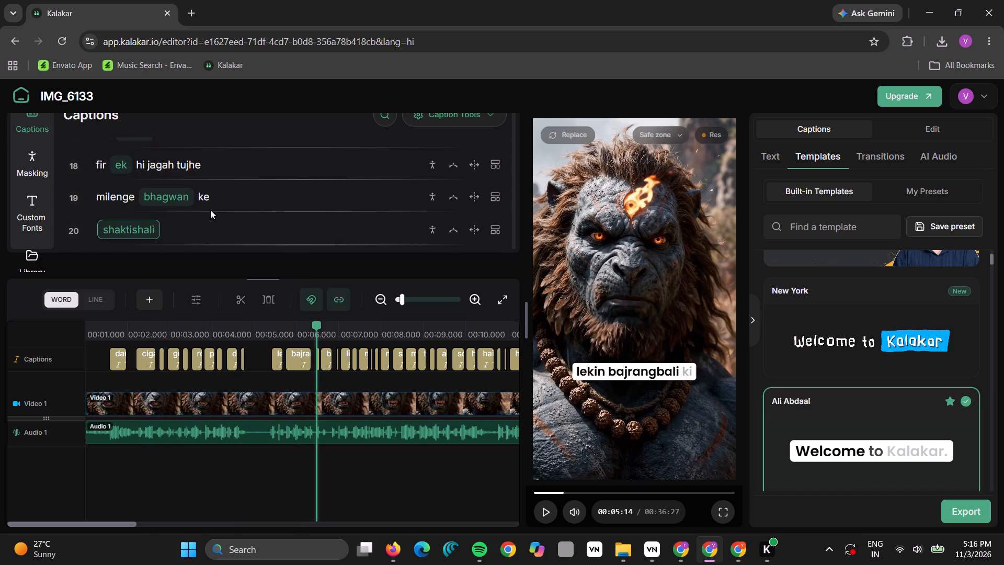
pyautogui.scroll(-3, 210, 210)
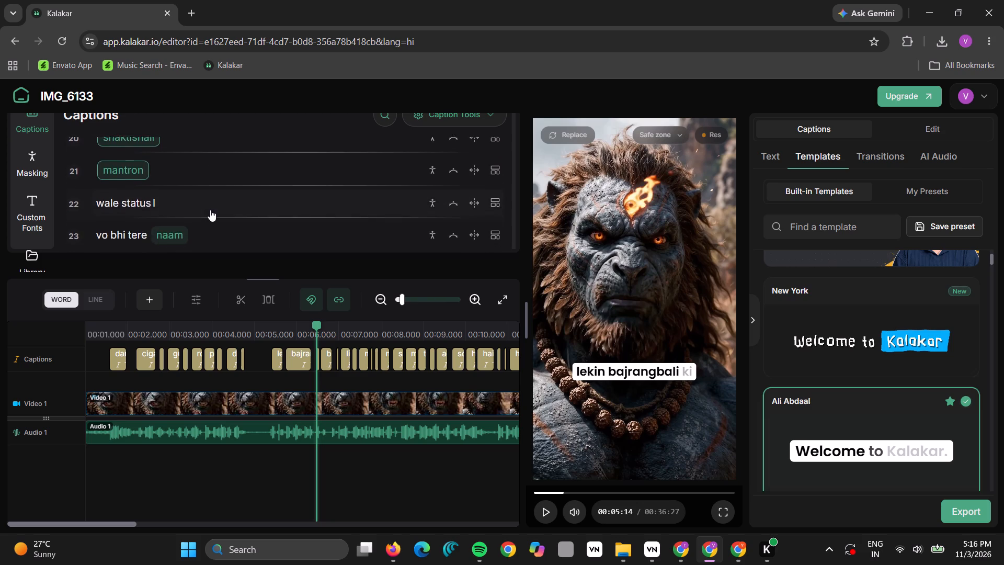
pyautogui.scroll(-3, 210, 210)
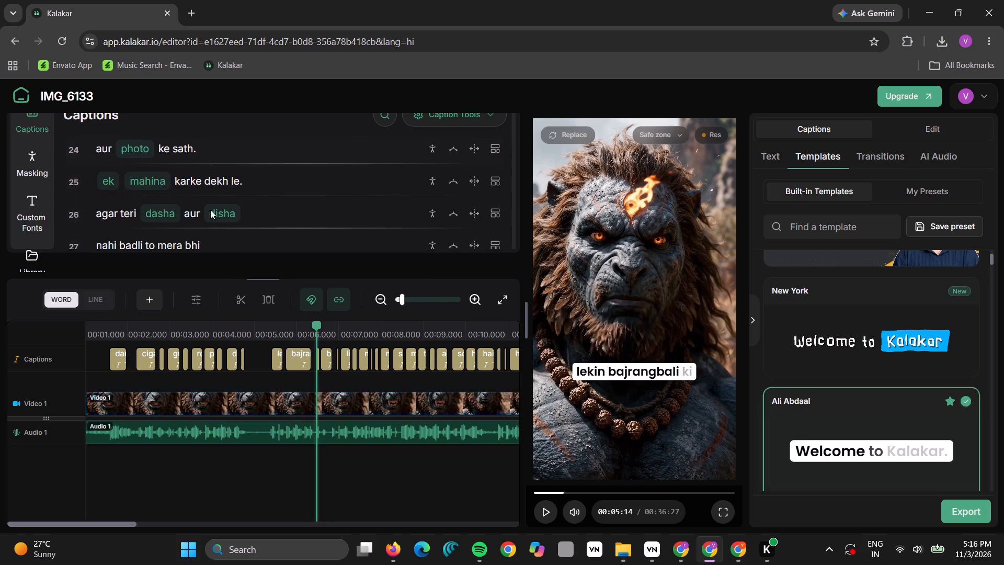
pyautogui.scroll(-1, 210, 210)
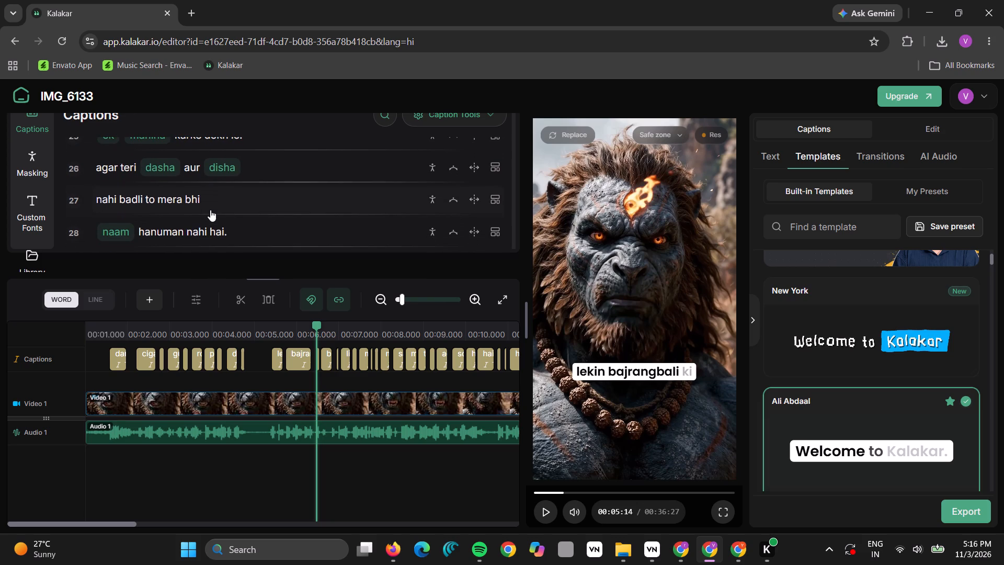
pyautogui.scroll(-3, 210, 210)
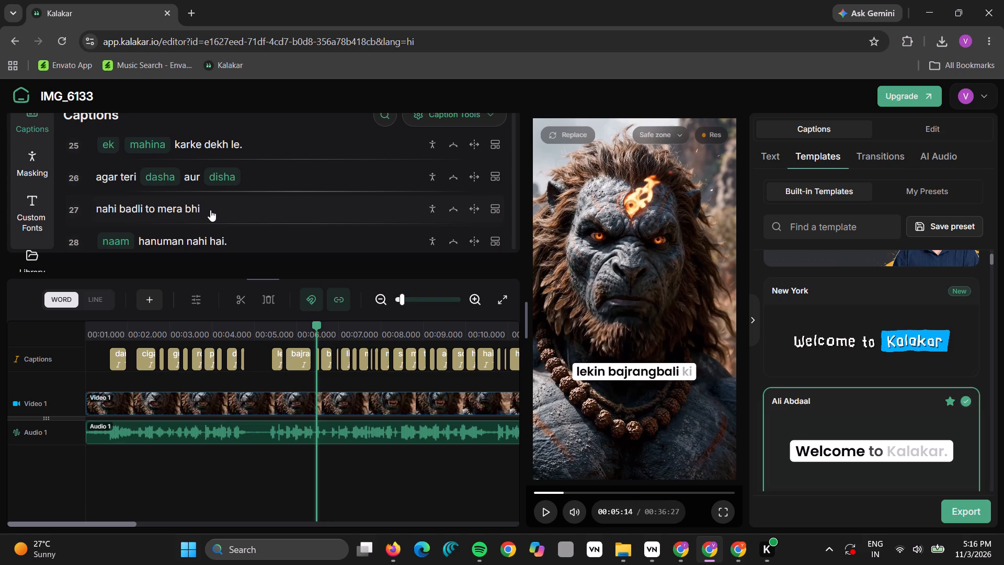
pyautogui.scroll(-2, 210, 210)
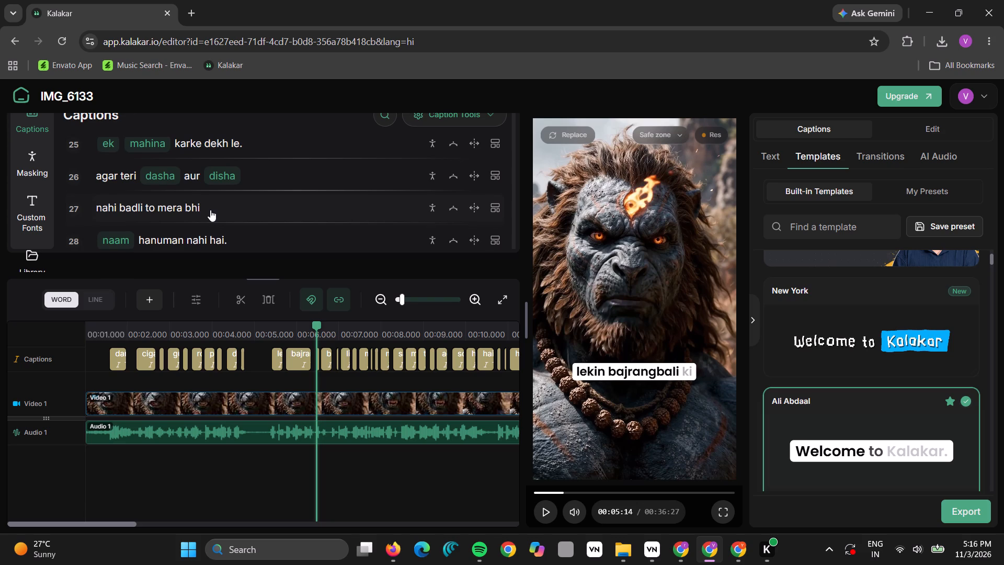
pyautogui.scroll(-3, 210, 210)
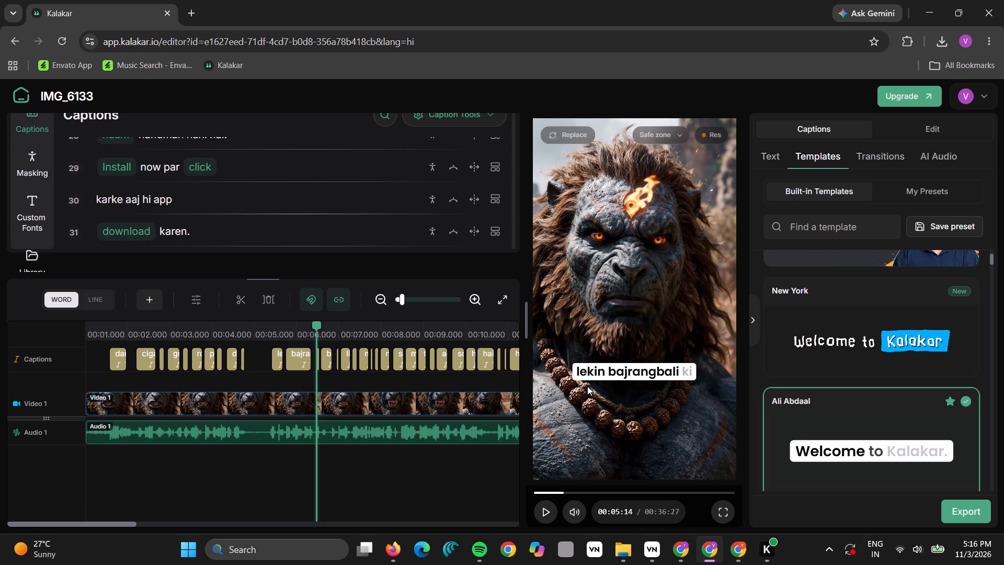
# Scale the caption text down in the video preview to about two-thirds of its size.
pyautogui.click(627, 375)
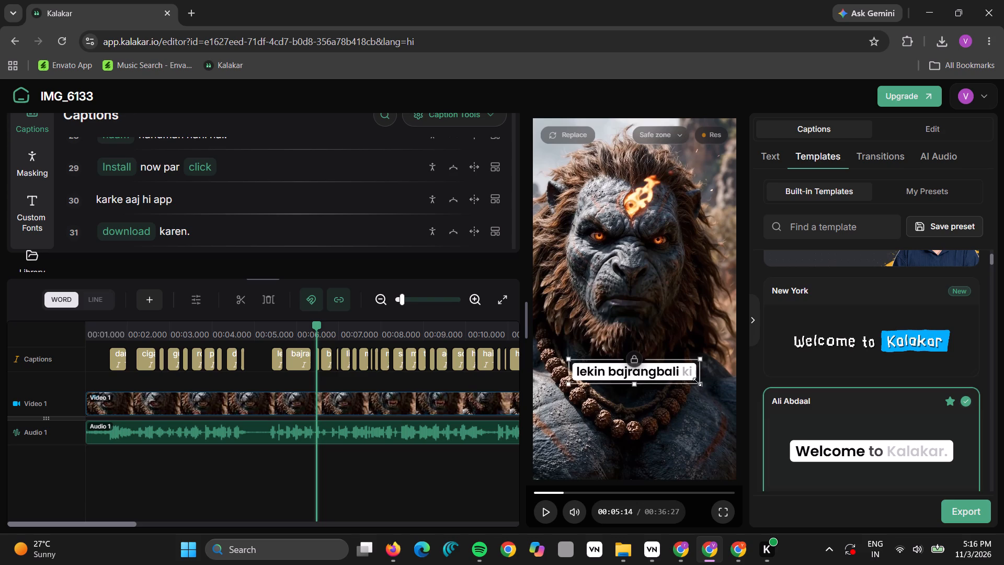
pyautogui.moveTo(697, 382); pyautogui.dragTo(651, 365)
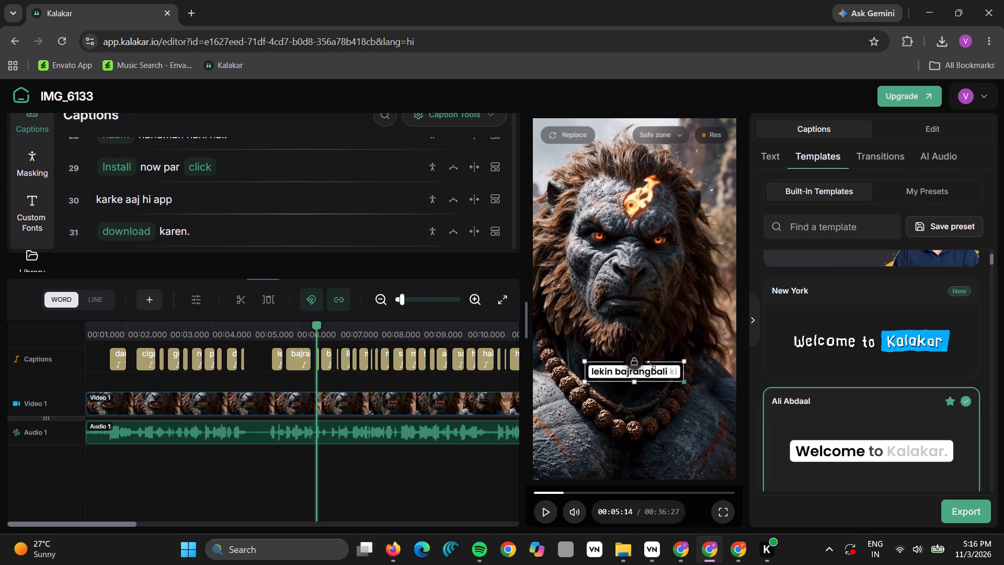
pyautogui.moveTo(651, 365); pyautogui.dragTo(645, 360)
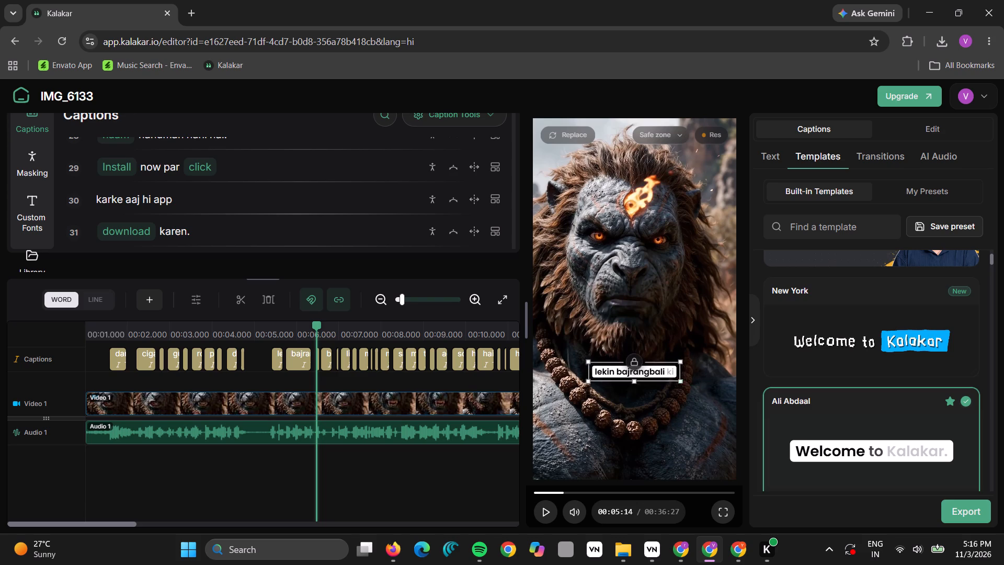
# Play the video from the start and delete the caption words over the first phone footage, through "isme bas apni photo dal".
pyautogui.click(547, 496)
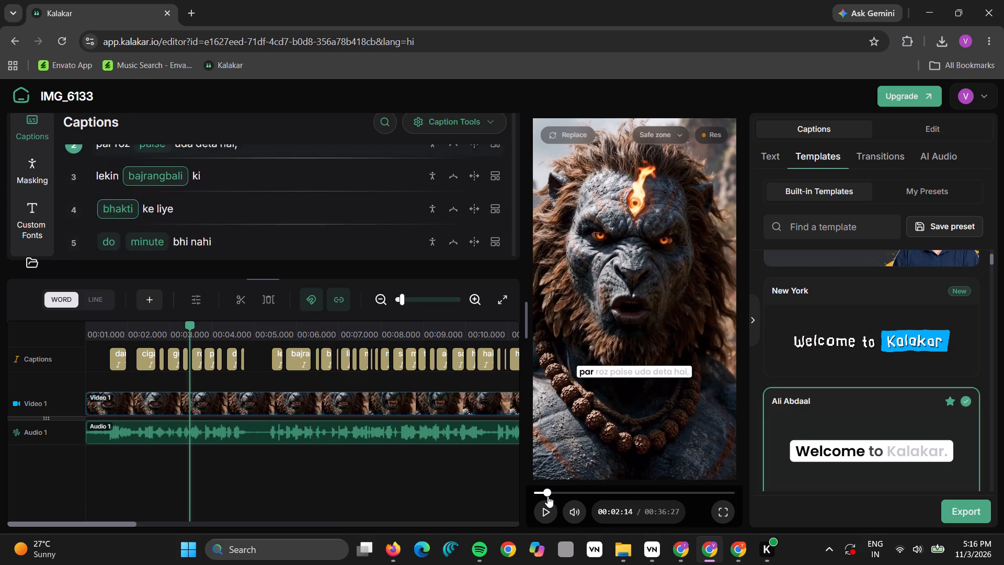
pyautogui.moveTo(547, 496); pyautogui.dragTo(523, 503)
pyautogui.press('space')
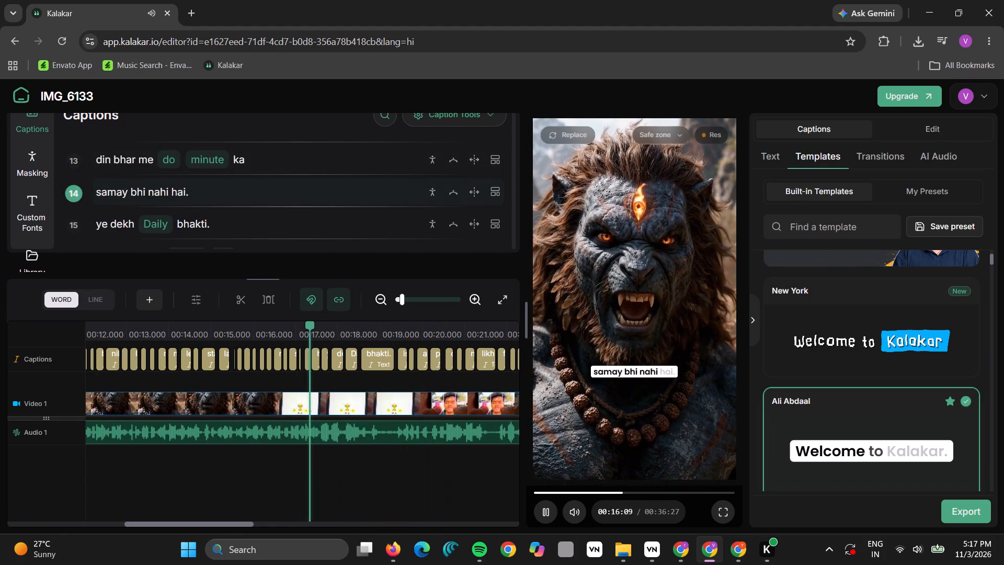
pyautogui.press('space')
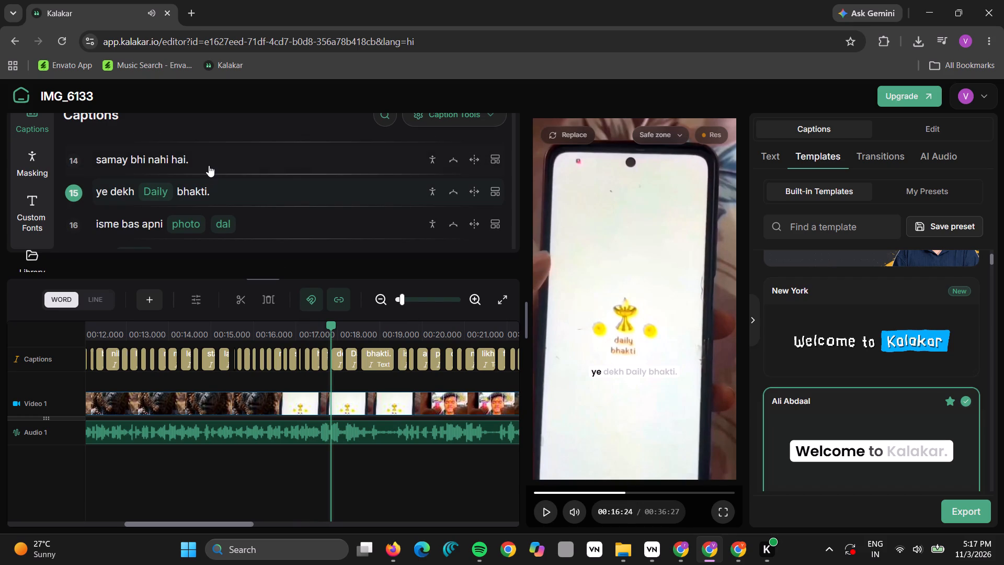
pyautogui.click(208, 165)
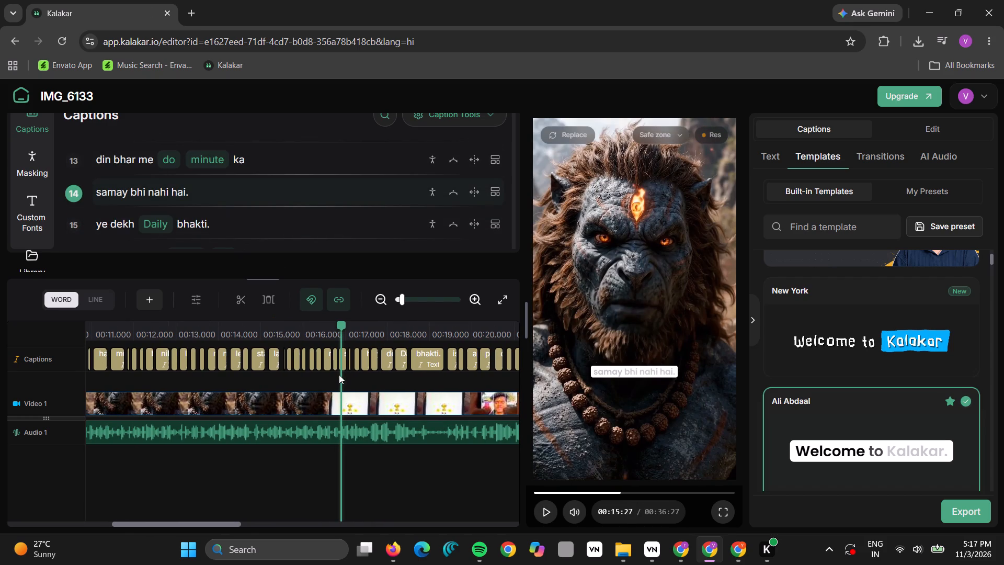
pyautogui.moveTo(336, 374); pyautogui.dragTo(512, 348)
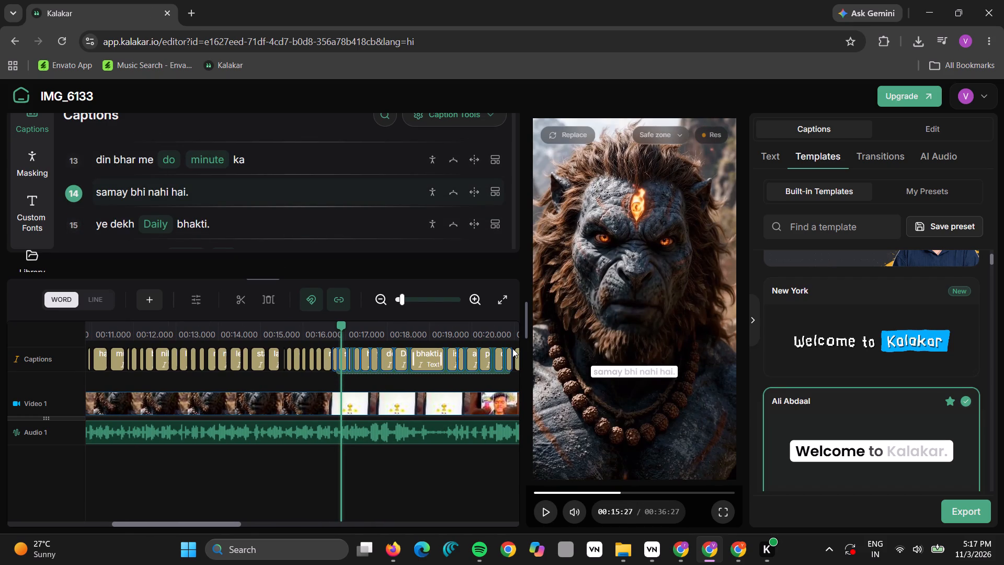
pyautogui.moveTo(512, 348); pyautogui.dragTo(514, 349)
pyautogui.press('Delete')
# Delete the following caption words over the phone status footage, through "aur photo ke sath.".
pyautogui.press('space')
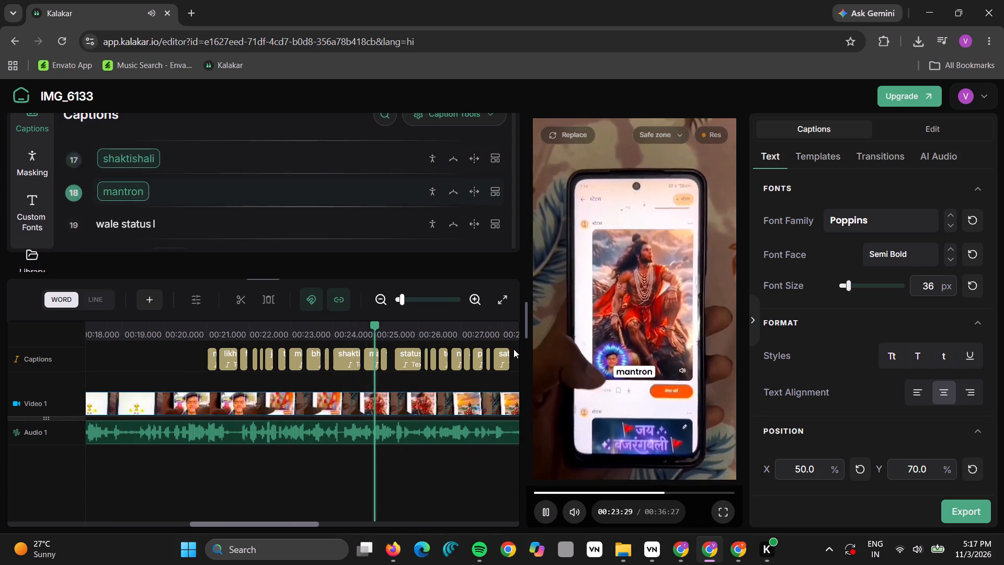
pyautogui.press('space')
pyautogui.moveTo(186, 364); pyautogui.dragTo(506, 371)
pyautogui.press('Delete')
# Play on to the Install Now scene and delete the caption words from "hanuman nahi hai." through the closing "download karen.".
pyautogui.press('space')
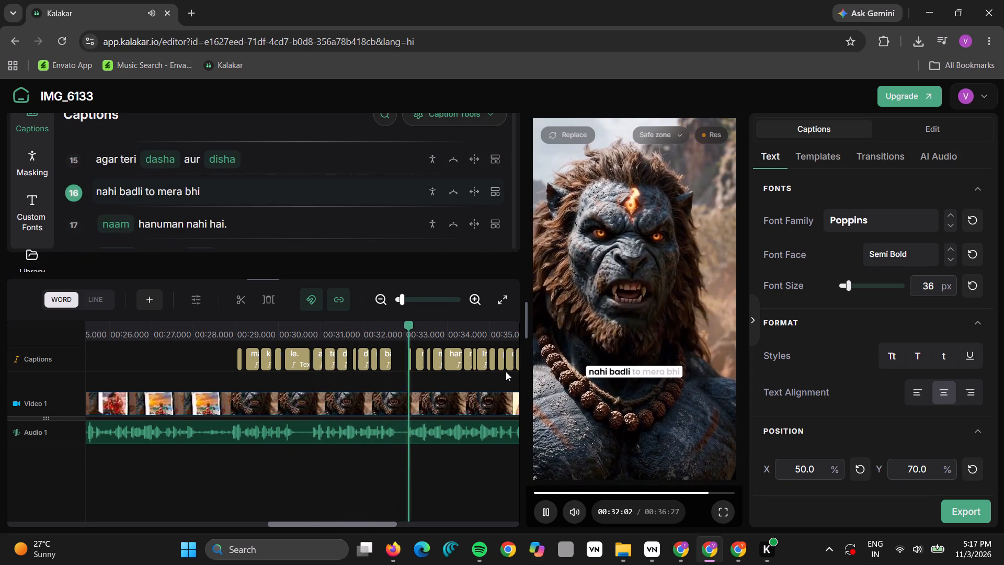
pyautogui.press('space')
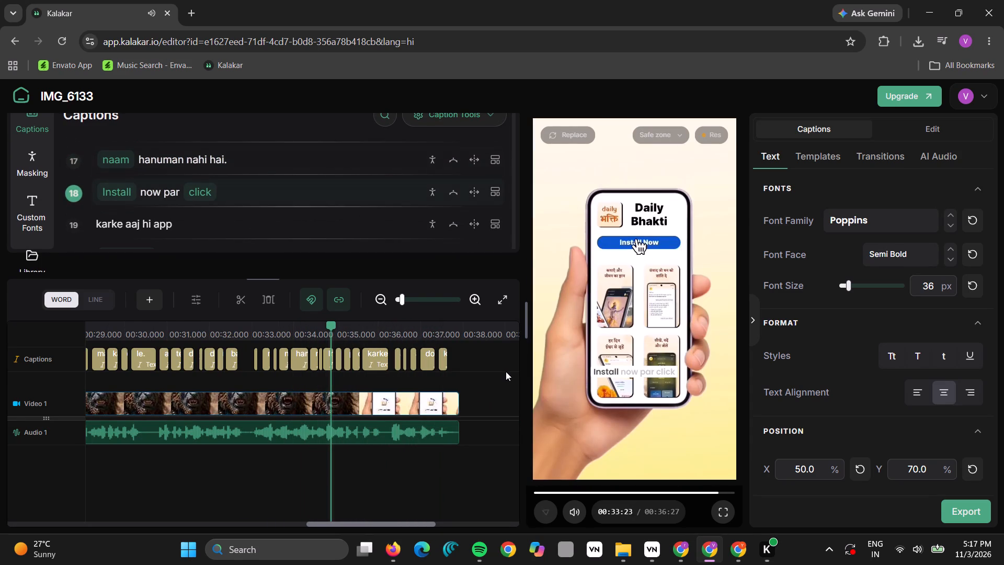
pyautogui.moveTo(297, 372); pyautogui.dragTo(407, 369)
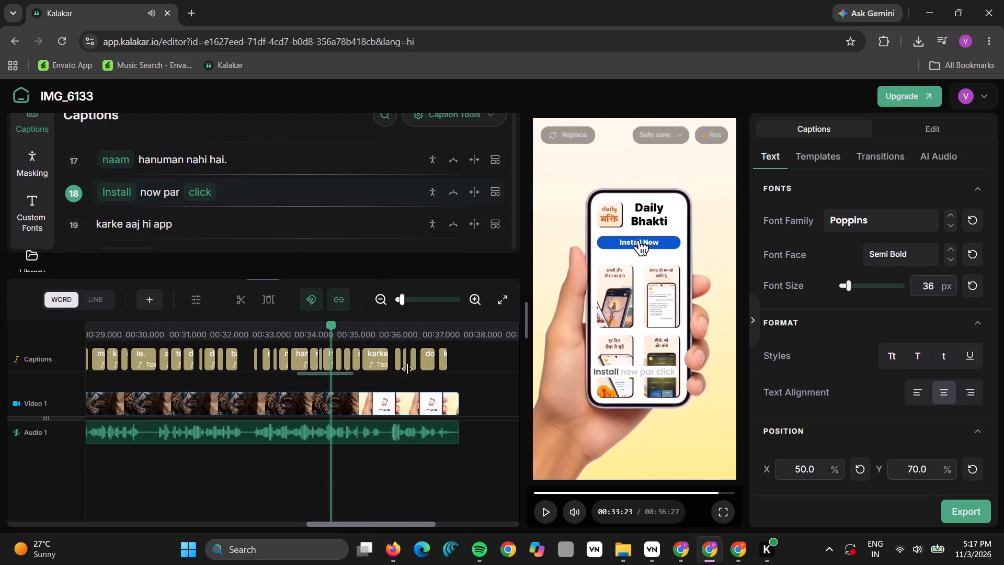
pyautogui.moveTo(407, 369); pyautogui.dragTo(507, 360)
pyautogui.press('Delete')
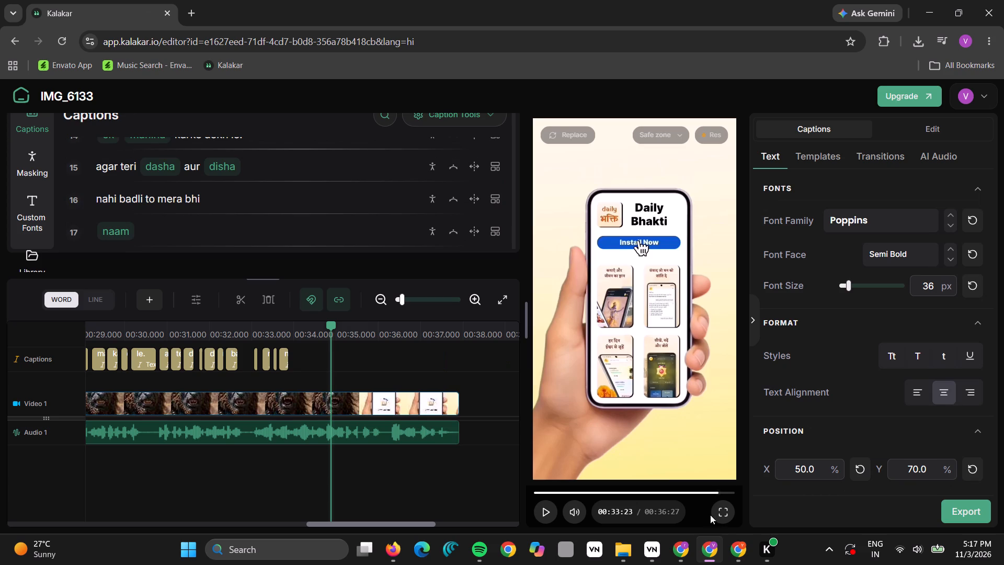
# Play the ending and delete the leftover last caption word "naam" from the timeline.
pyautogui.click(671, 493)
pyautogui.press('space')
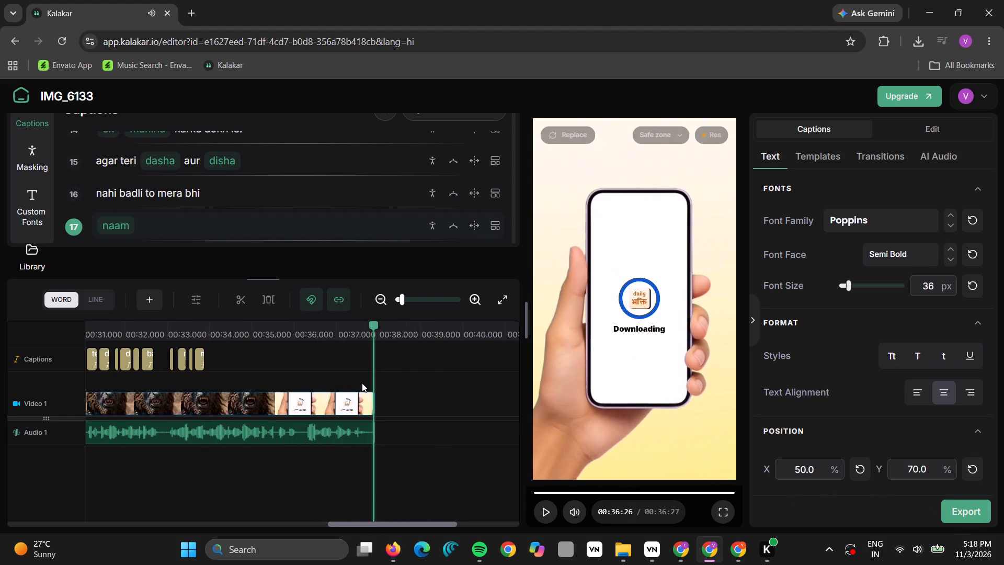
pyautogui.moveTo(217, 368); pyautogui.dragTo(200, 365)
pyautogui.press('Delete')
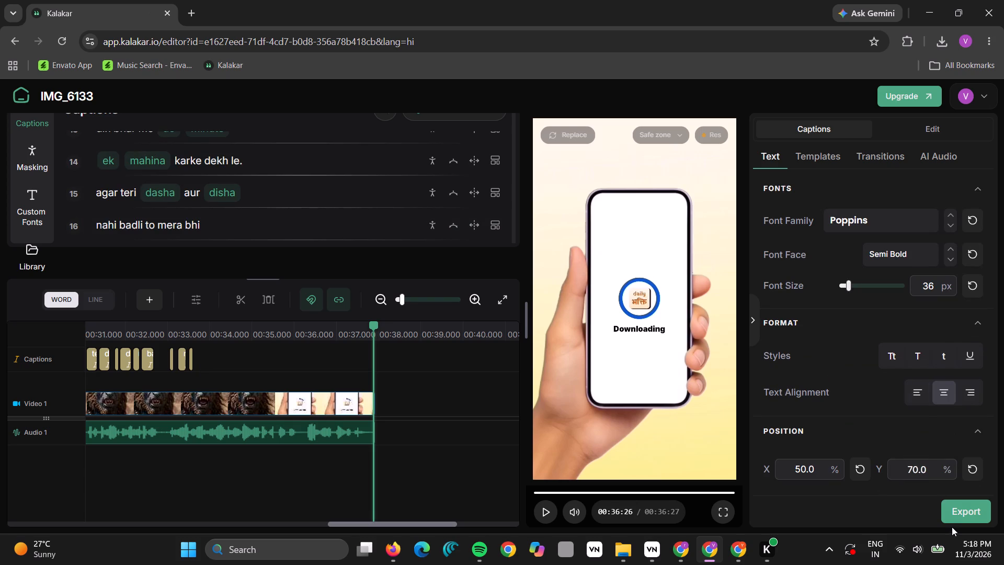
# Export the captioned IMG_6133 as a 1080P video and start rendering.
pyautogui.click(955, 509)
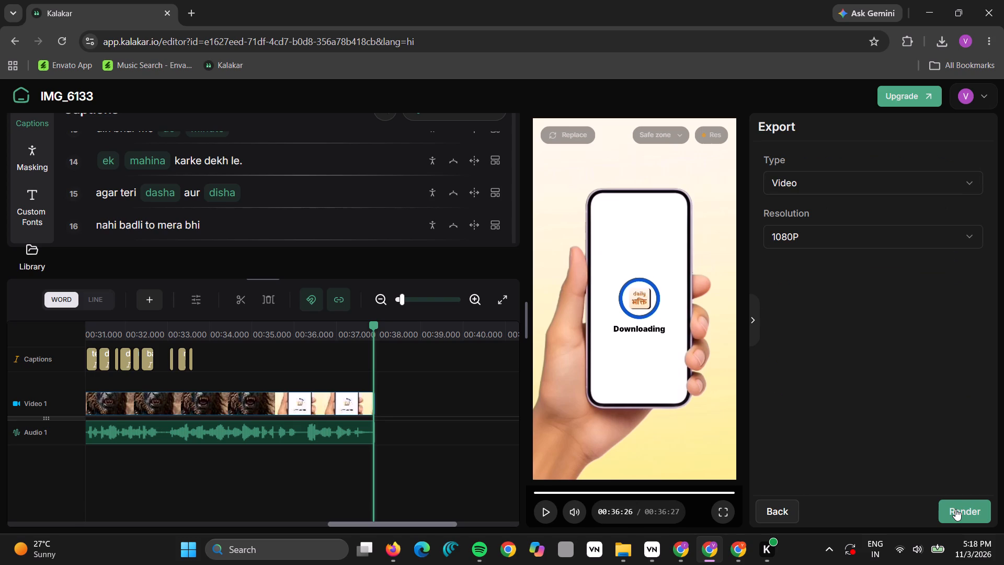
pyautogui.click(955, 509)
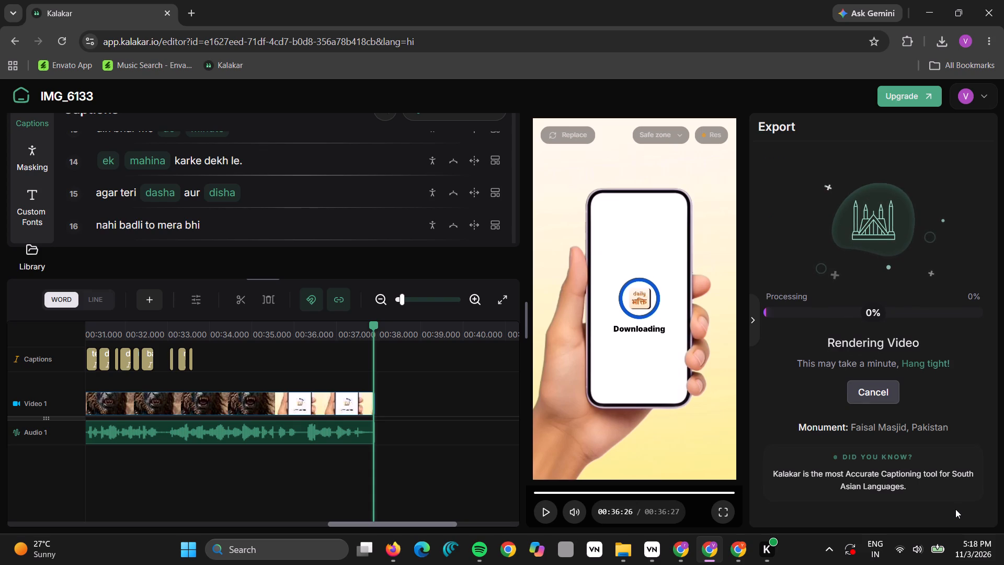
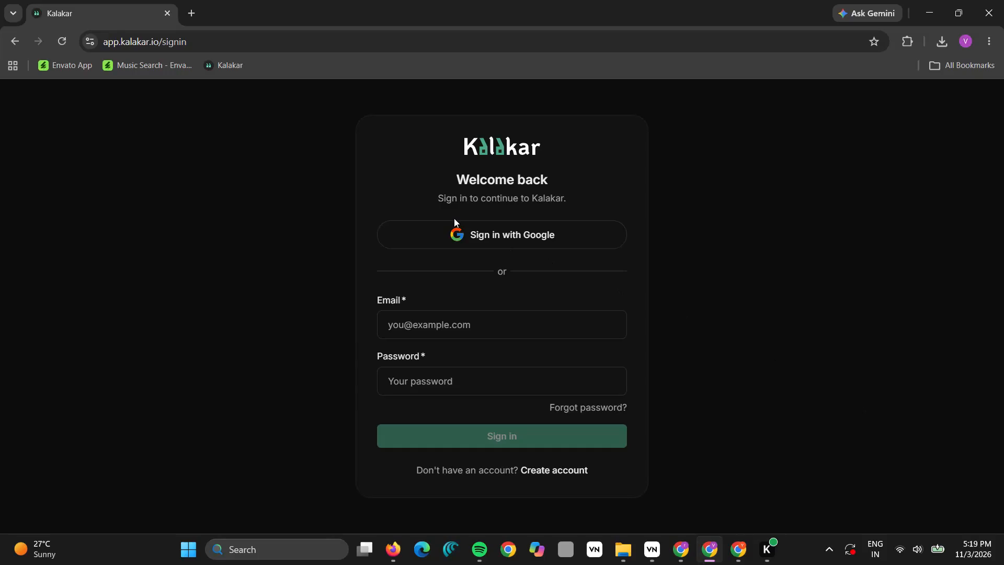
# Sign back in to Kalakar with the Google account.
pyautogui.click(464, 238)
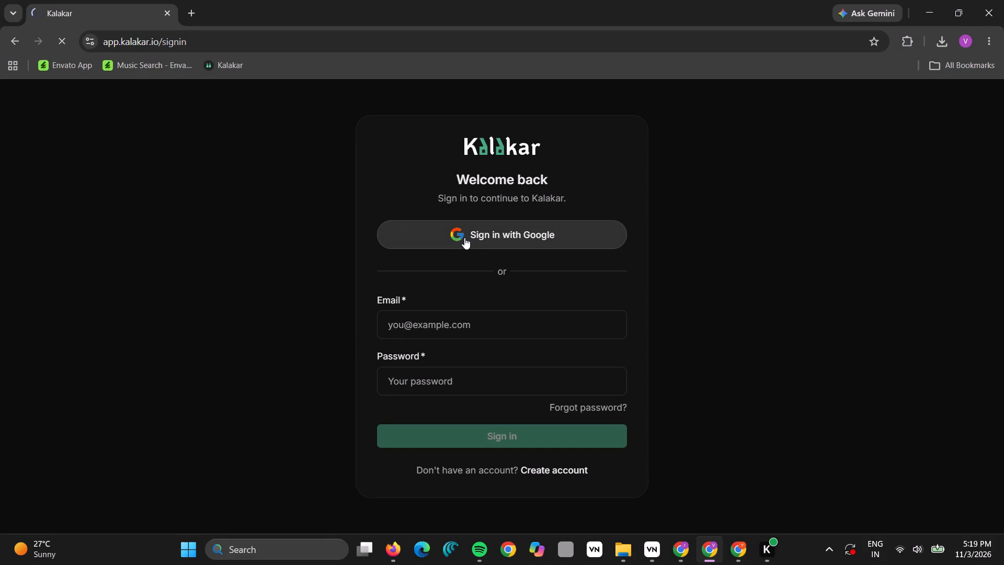
pyautogui.click(464, 238)
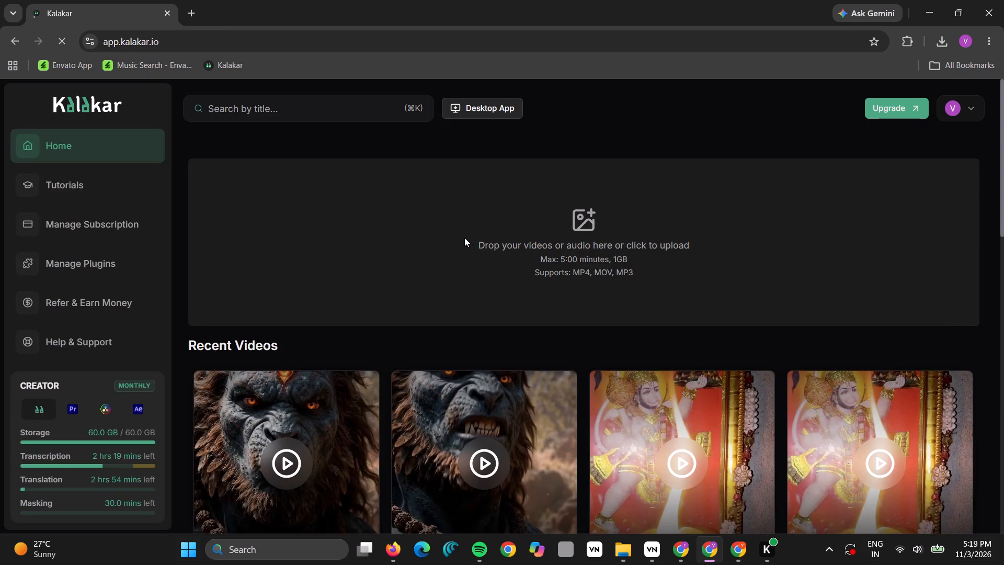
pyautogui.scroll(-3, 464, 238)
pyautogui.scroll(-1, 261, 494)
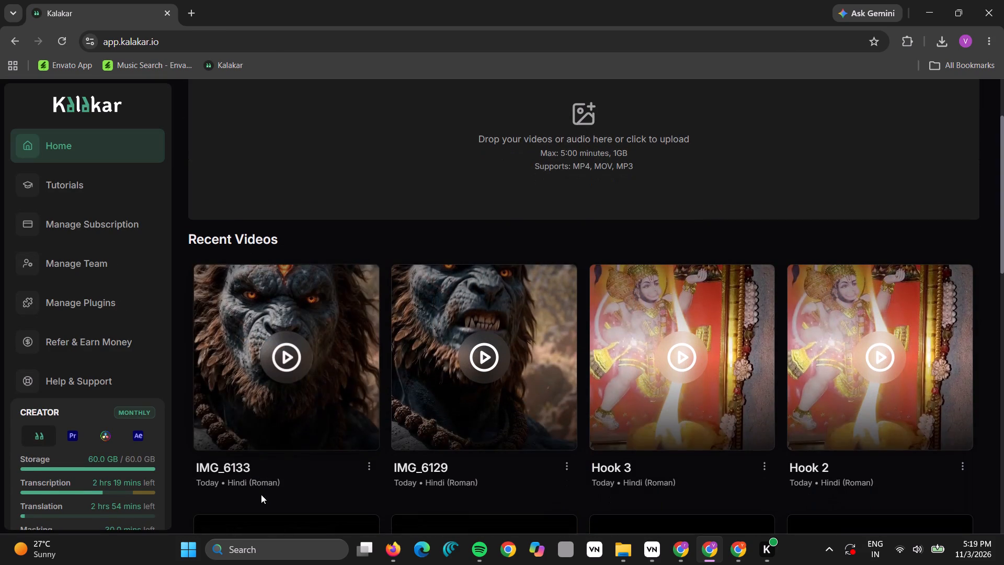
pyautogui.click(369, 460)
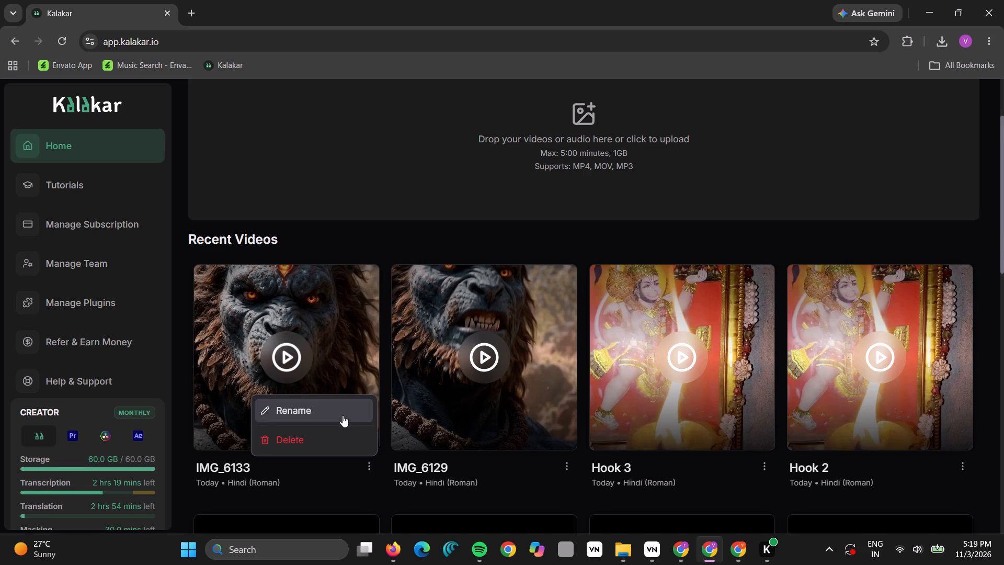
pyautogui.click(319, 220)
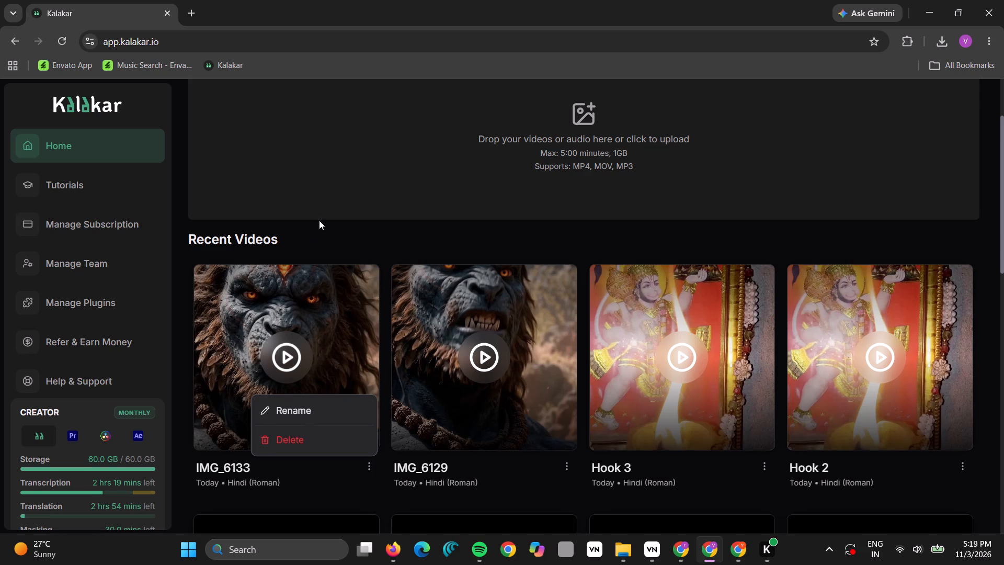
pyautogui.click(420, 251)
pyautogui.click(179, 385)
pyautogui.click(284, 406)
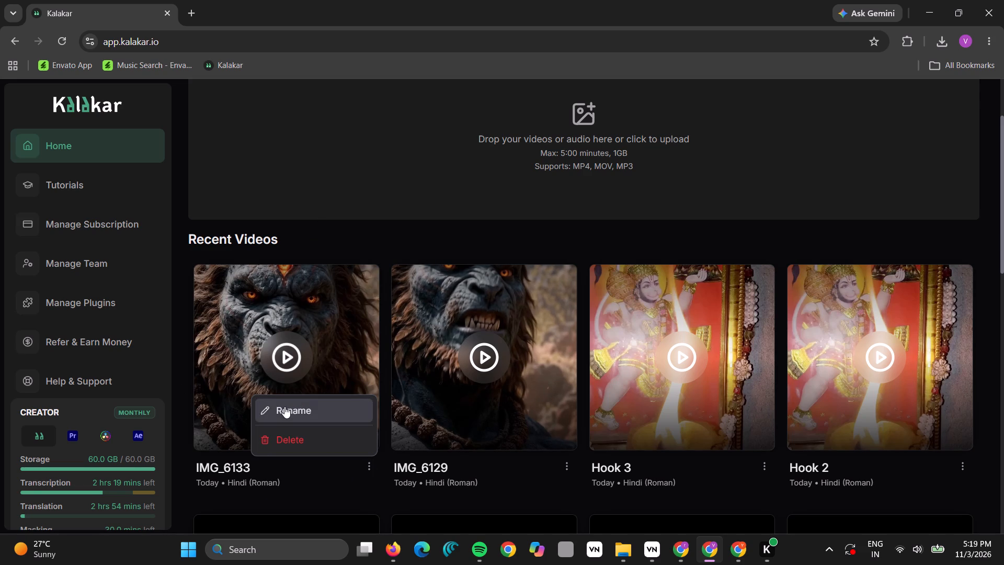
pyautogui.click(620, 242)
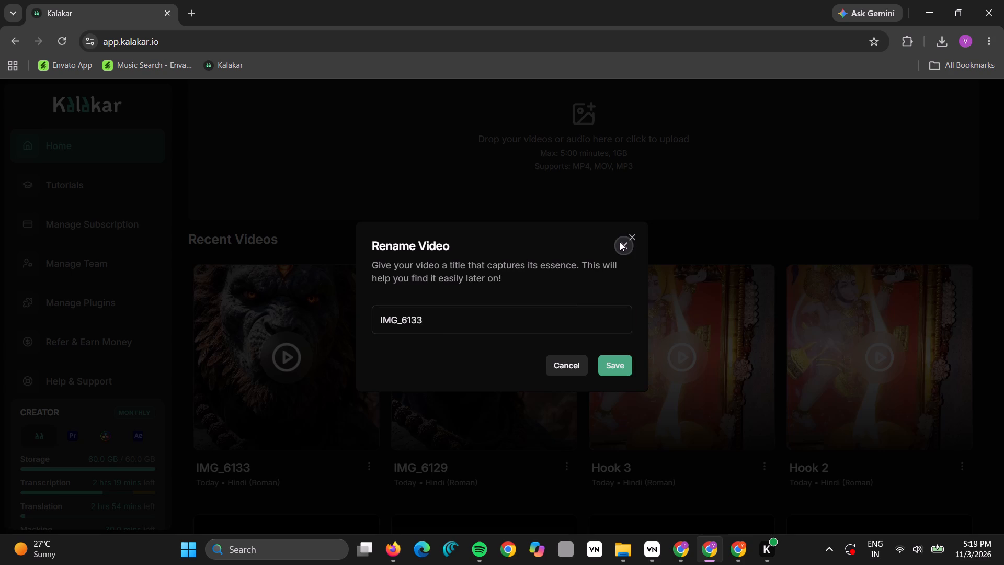
# Select the IMG_6133 project among the recent videos and start a render of the selection.
pyautogui.click(203, 278)
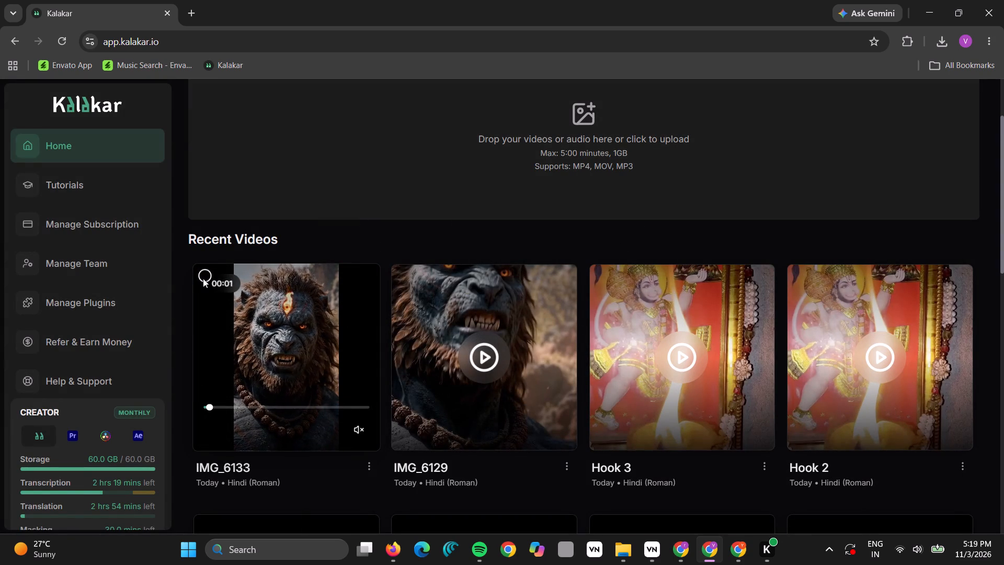
pyautogui.click(586, 484)
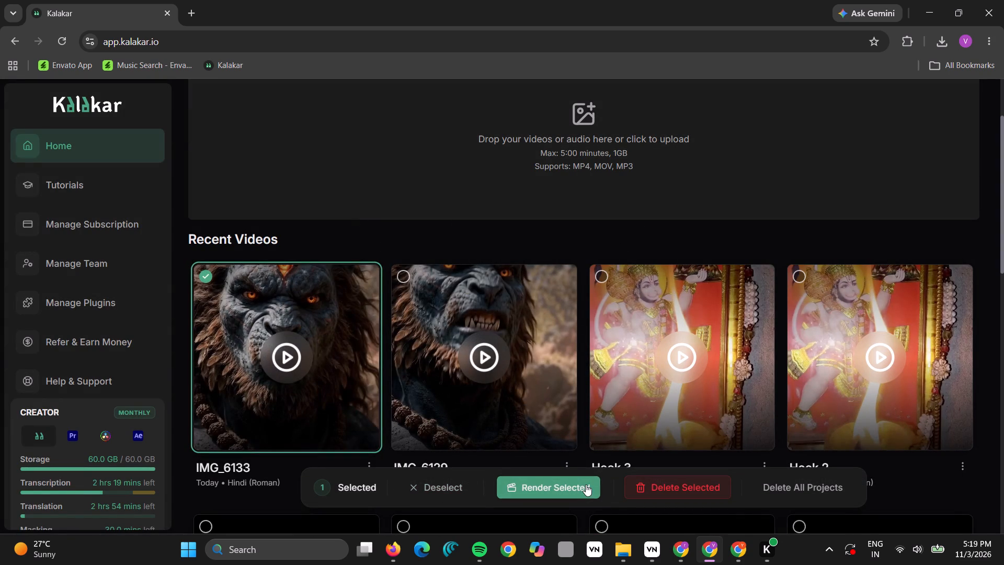
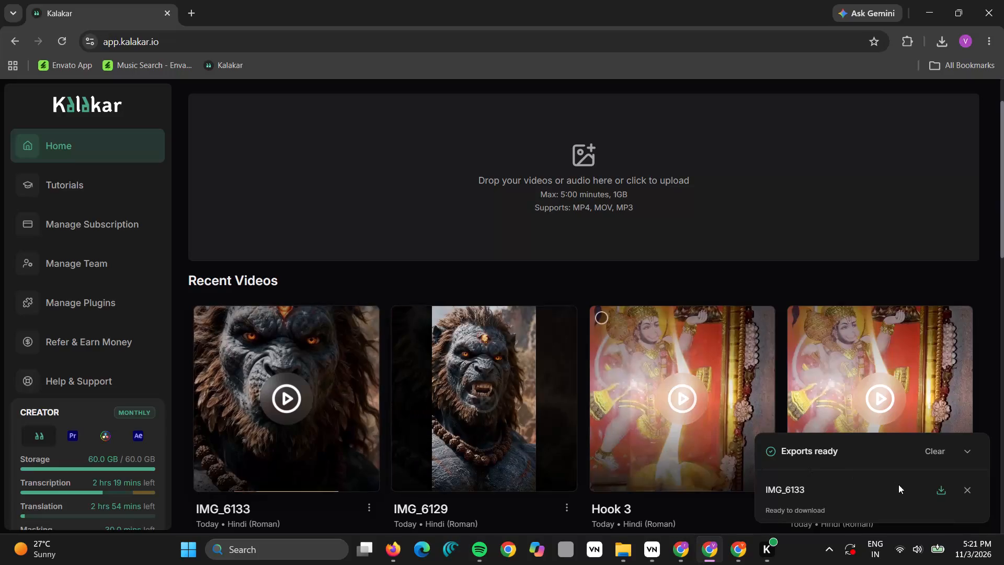
# Download the rendered IMG_6133 export to the final folder on the Desktop with the file name hook2.
pyautogui.click(945, 493)
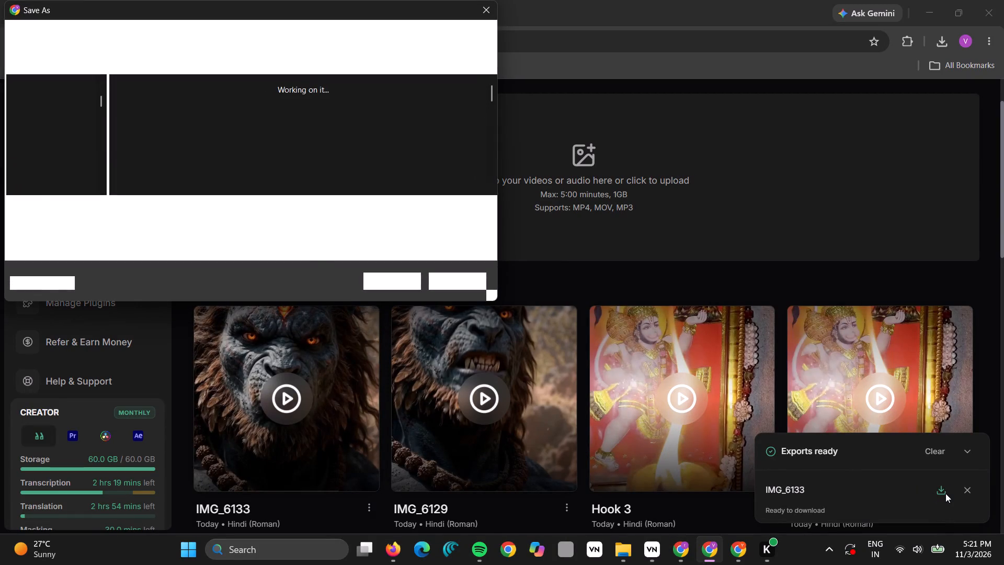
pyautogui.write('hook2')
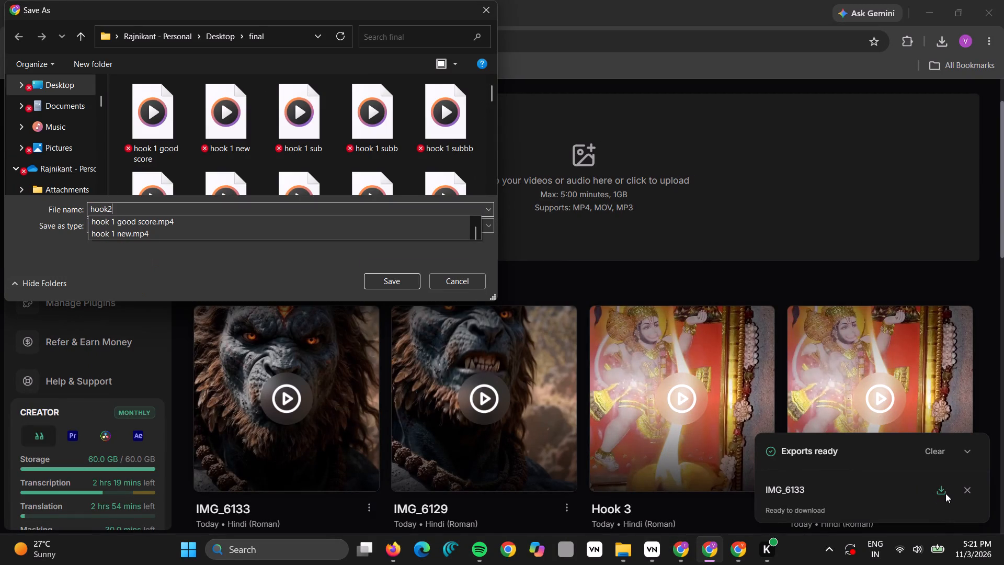
# Save the IMG_6133 export as hook2 in the final folder, replacing the existing file of that name.
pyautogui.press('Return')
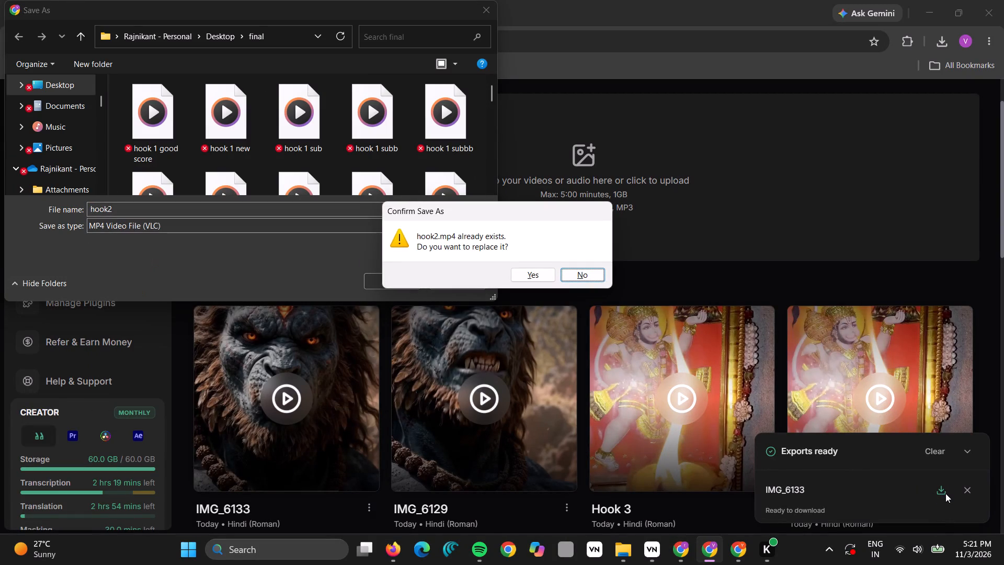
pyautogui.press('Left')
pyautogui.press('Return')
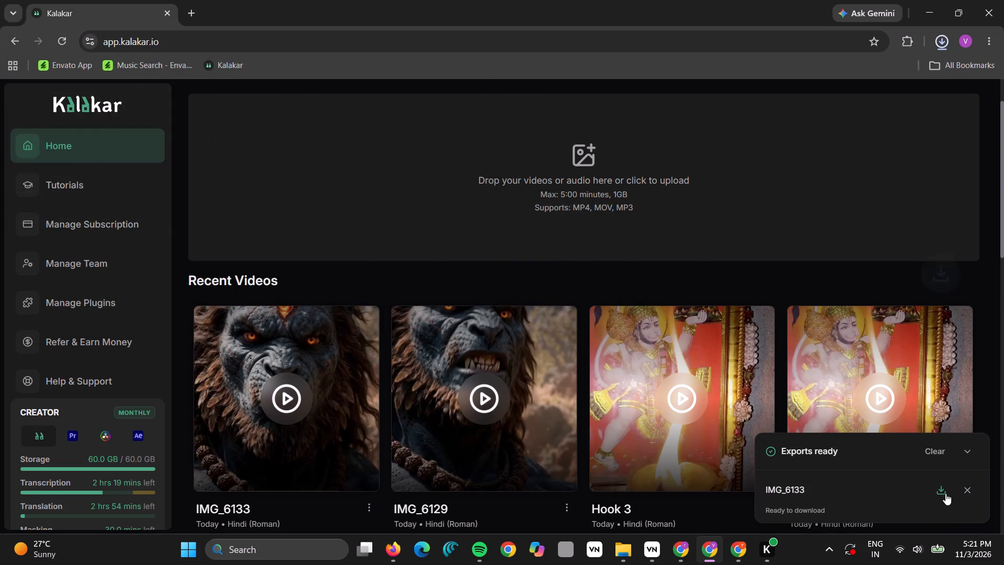
# Upload the downloaded hook2.mp4 to the 3 nov 1 folder in Google Drive.
pyautogui.moveTo(817, 81); pyautogui.dragTo(770, 393)
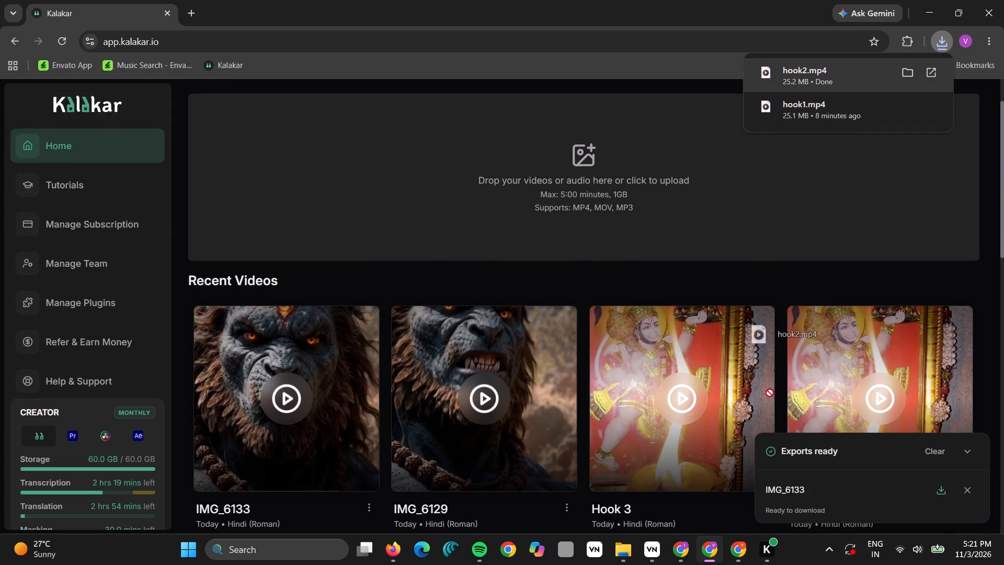
pyautogui.moveTo(770, 393); pyautogui.dragTo(734, 553)
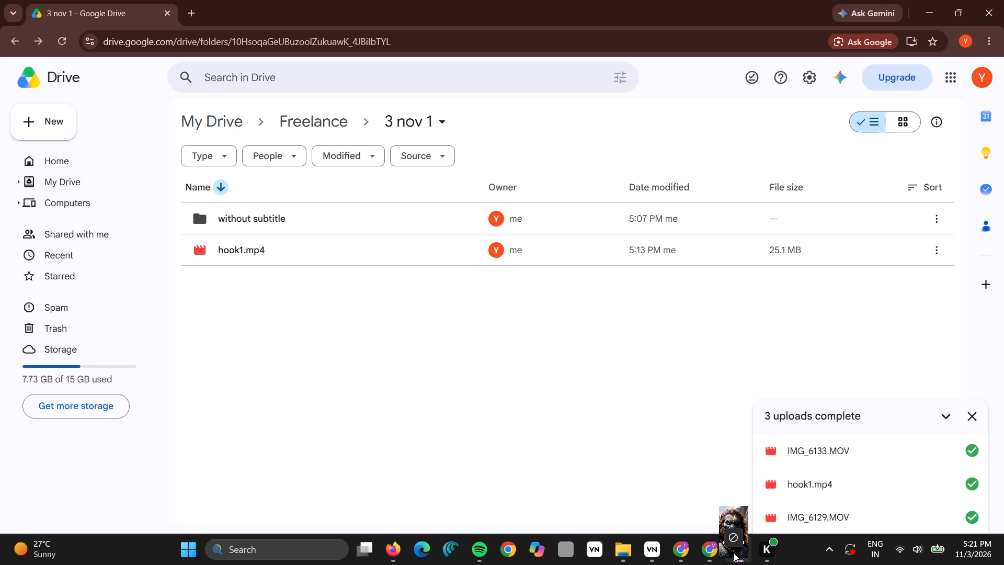
pyautogui.moveTo(734, 553); pyautogui.dragTo(639, 424)
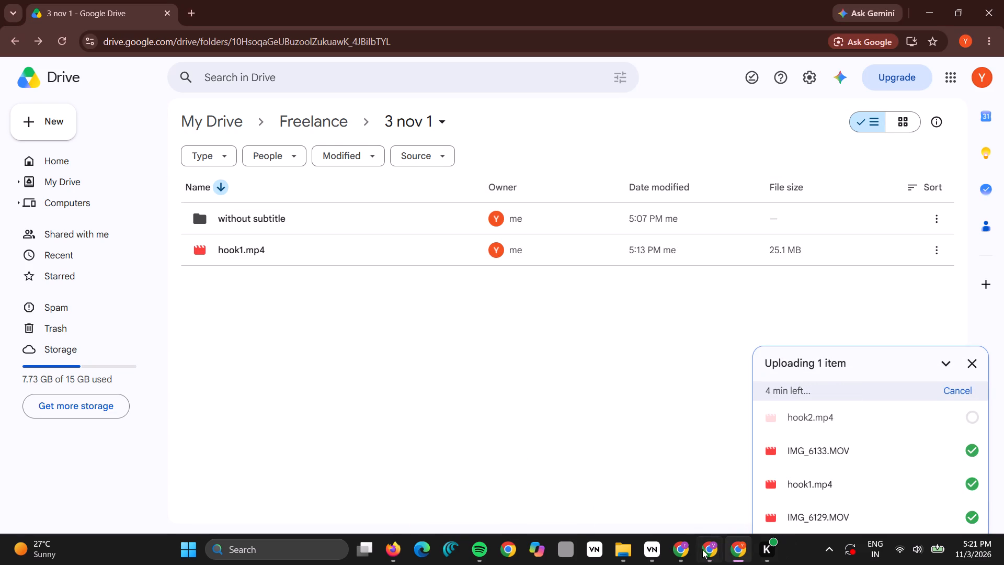
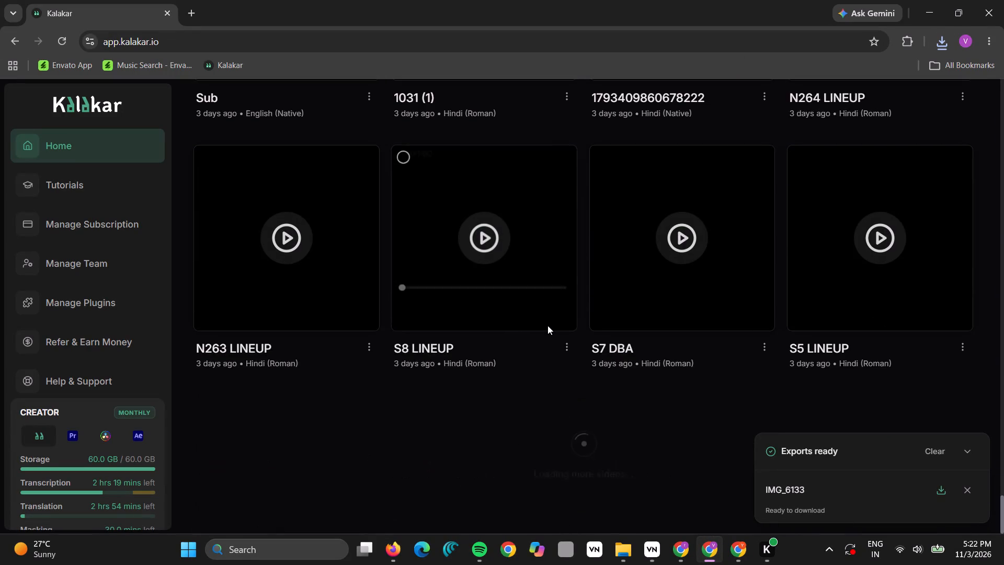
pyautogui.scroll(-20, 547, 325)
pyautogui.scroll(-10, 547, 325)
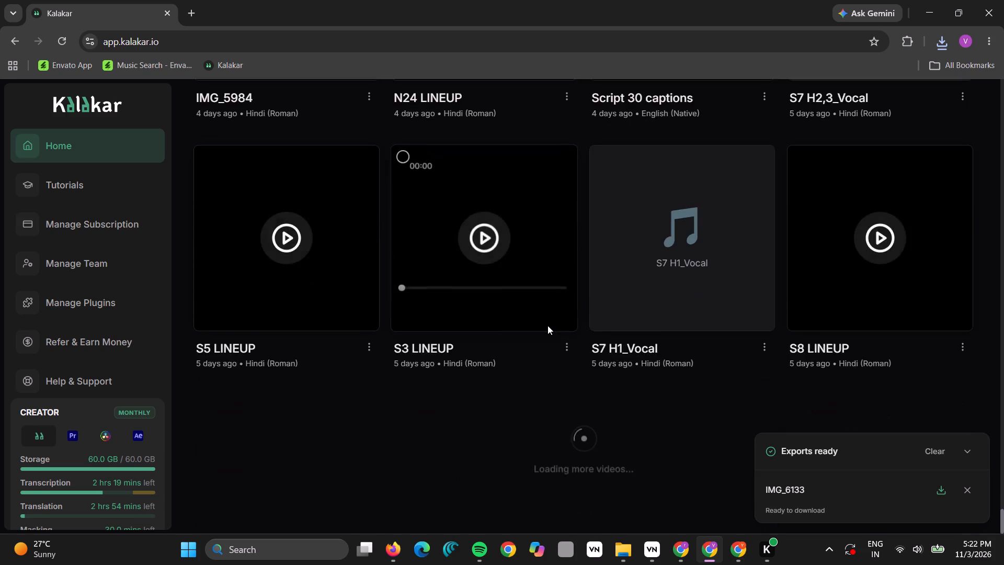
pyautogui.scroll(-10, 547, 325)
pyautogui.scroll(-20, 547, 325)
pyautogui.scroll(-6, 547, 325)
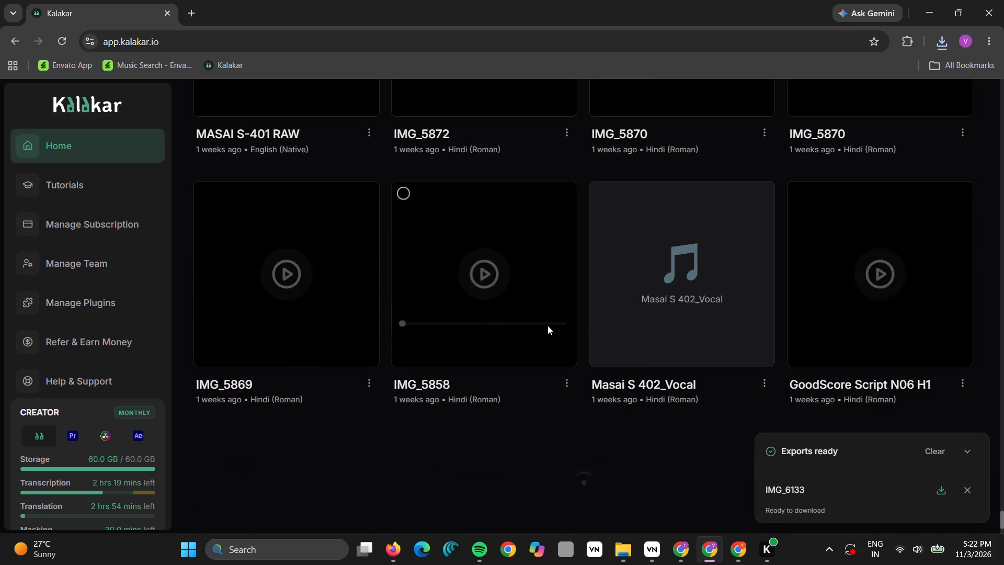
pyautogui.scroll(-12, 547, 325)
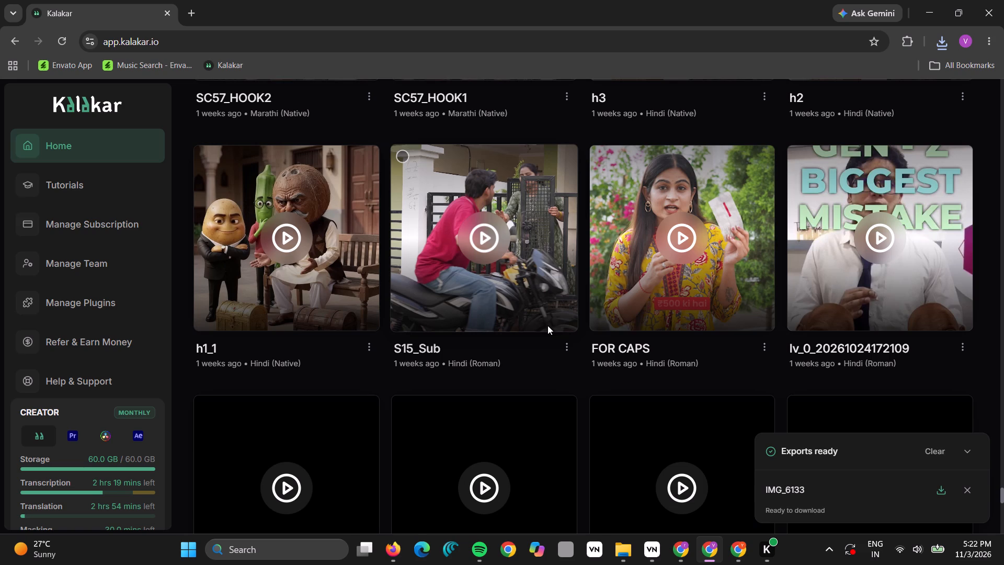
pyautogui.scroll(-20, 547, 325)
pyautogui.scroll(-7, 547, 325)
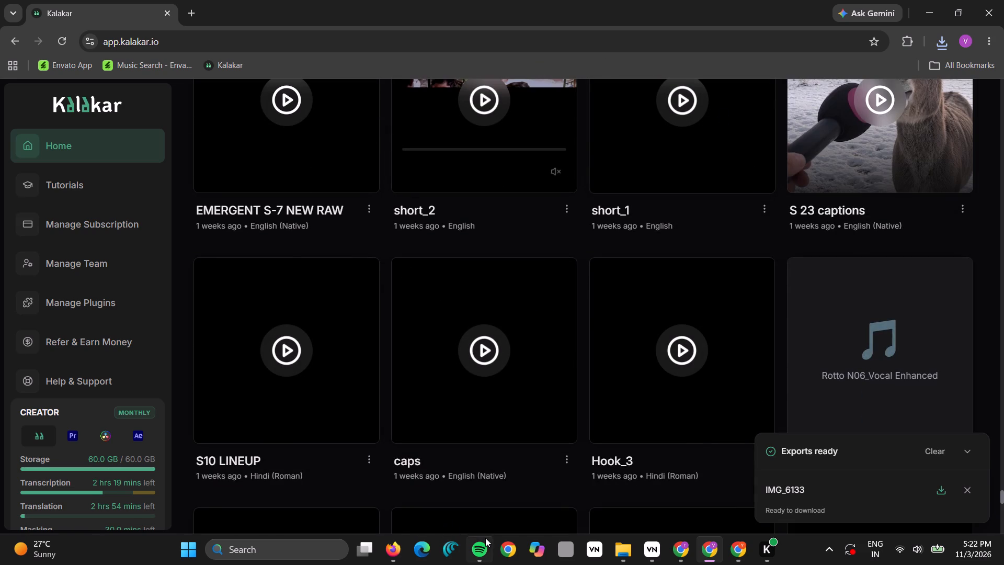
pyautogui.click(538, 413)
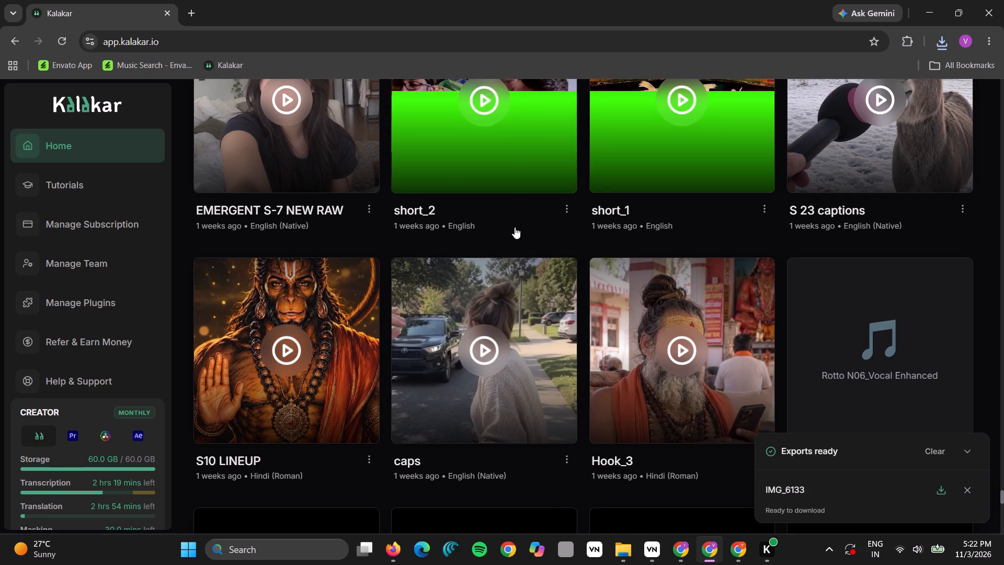
# Sign back in to Kalakar with the Google account.
pyautogui.scroll(-19, 515, 227)
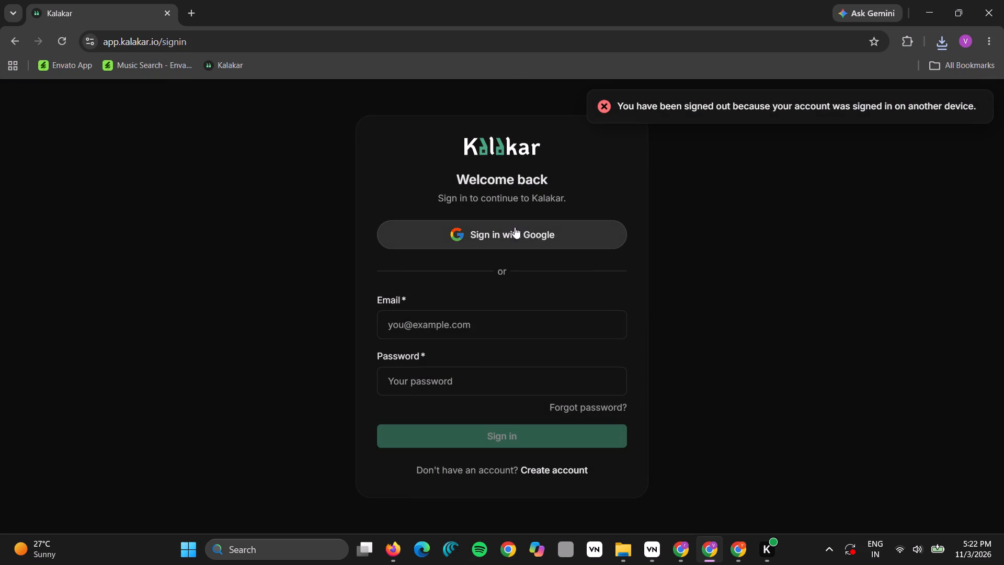
pyautogui.scroll(-8, 553, 285)
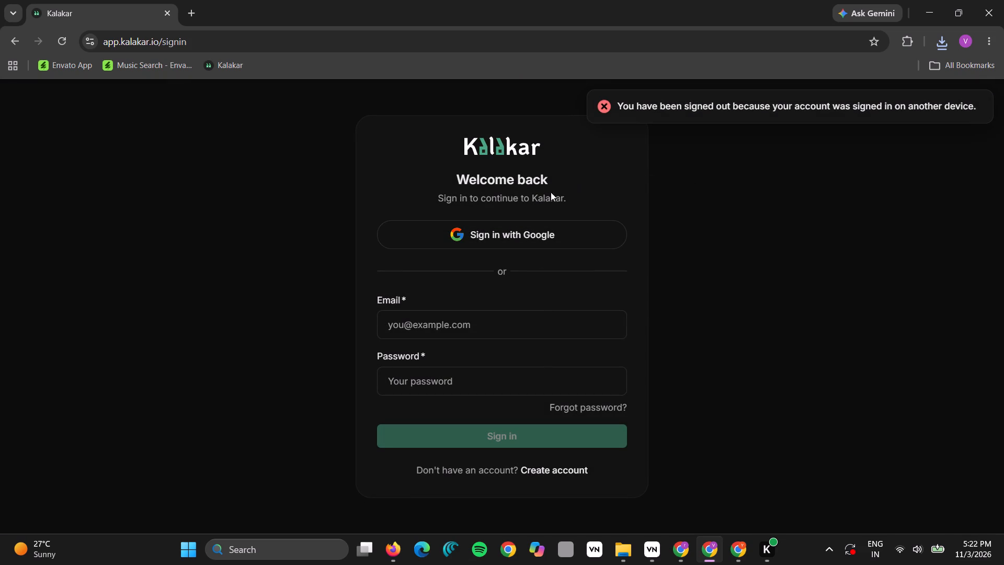
pyautogui.click(499, 230)
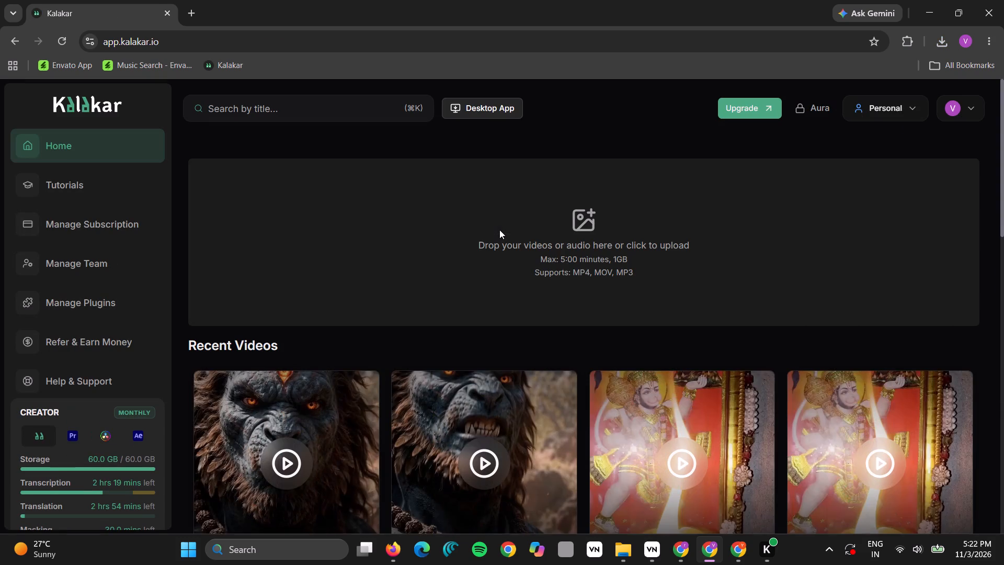
# Delete the twelve two-week-old projects in the three consecutive rows from IMG_5552 through EMERGENT S-19 RAW.
pyautogui.scroll(-20, 590, 343)
pyautogui.scroll(-14, 590, 343)
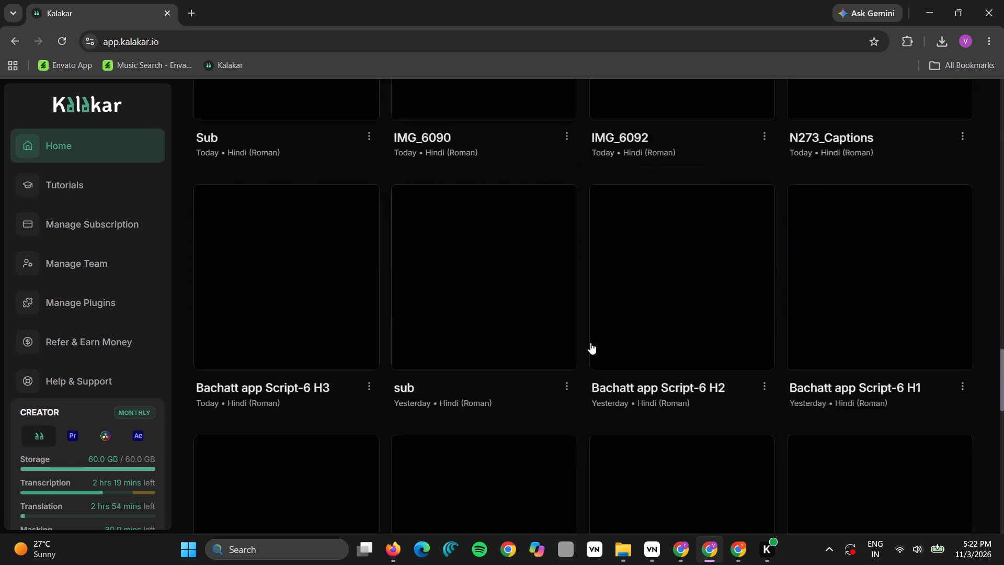
pyautogui.scroll(-16, 590, 343)
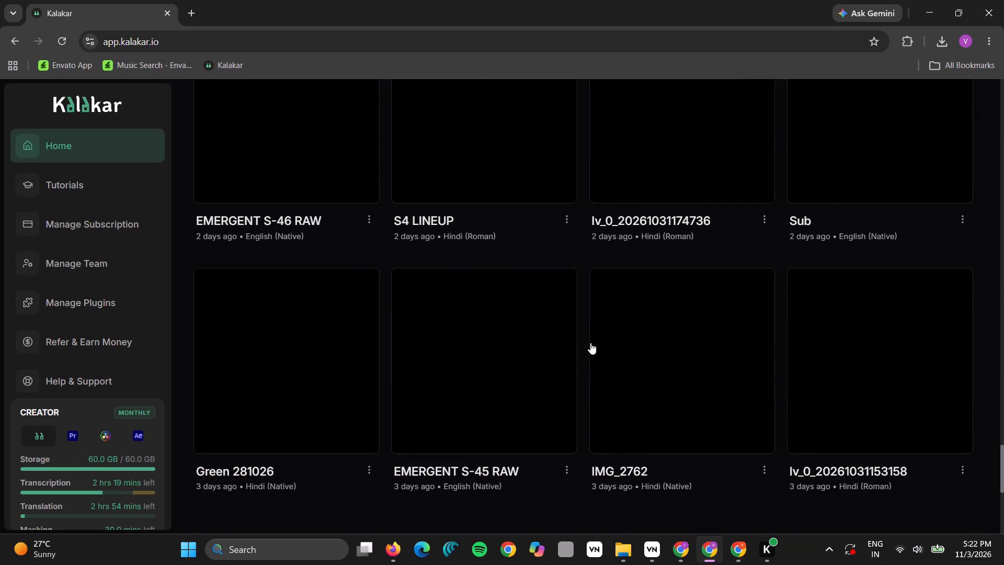
pyautogui.scroll(-20, 590, 343)
pyautogui.scroll(-19, 590, 343)
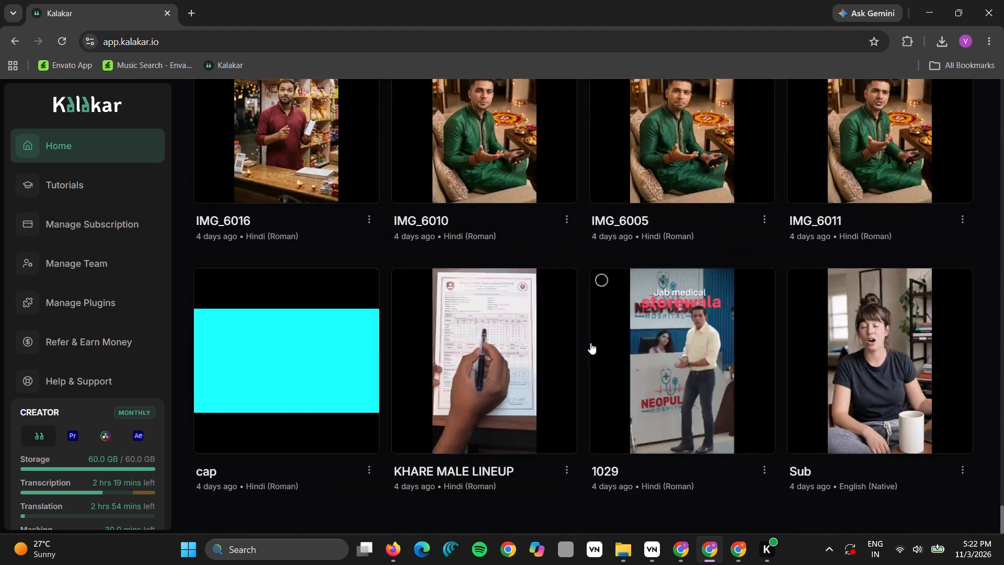
pyautogui.scroll(-20, 590, 343)
pyautogui.scroll(-1, 590, 343)
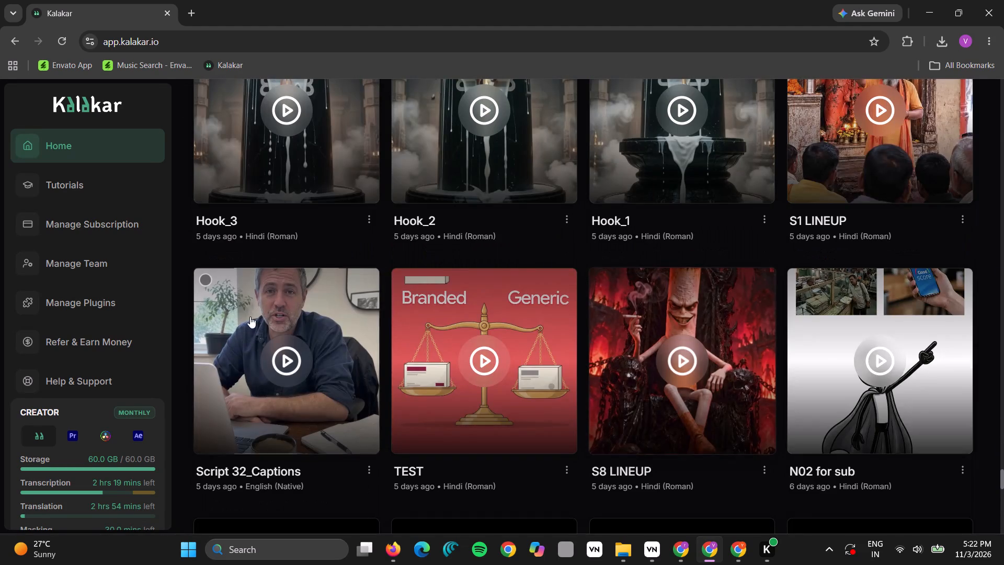
pyautogui.scroll(-20, 406, 364)
pyautogui.scroll(-18, 406, 364)
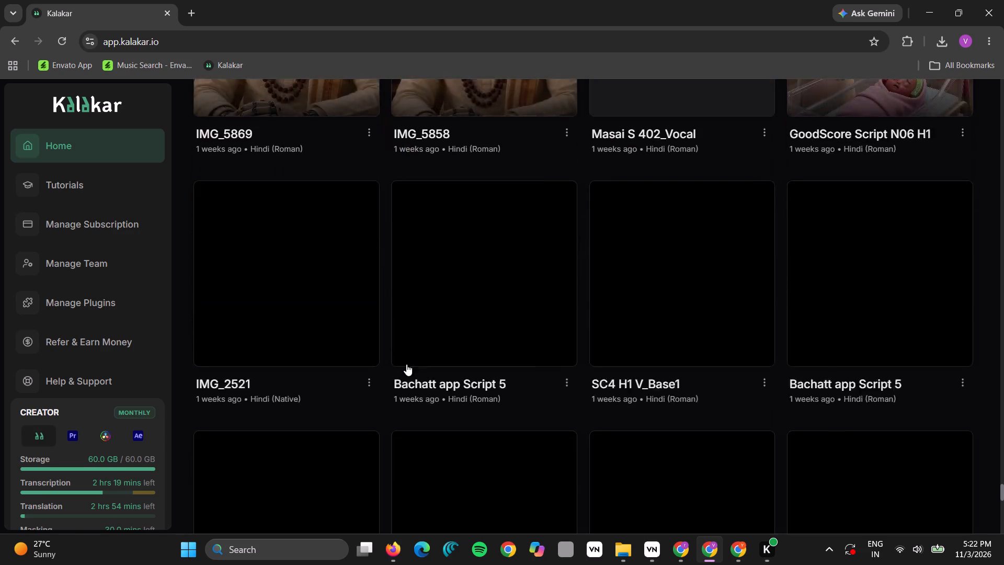
pyautogui.scroll(-20, 406, 364)
pyautogui.scroll(-20, 406, 364)
pyautogui.scroll(-19, 406, 364)
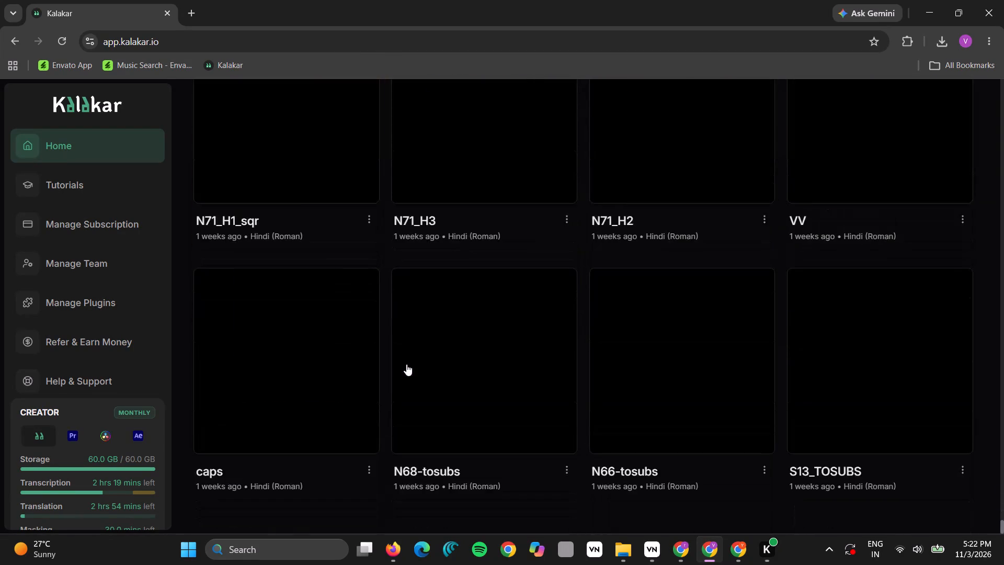
pyautogui.scroll(-20, 406, 364)
pyautogui.scroll(-18, 406, 364)
pyautogui.scroll(-5, 406, 364)
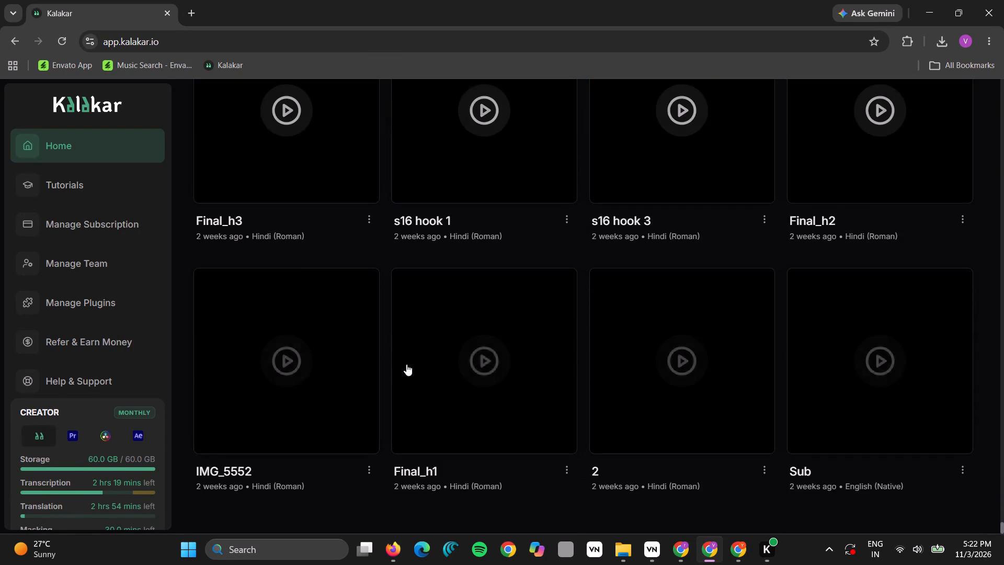
pyautogui.click(204, 278)
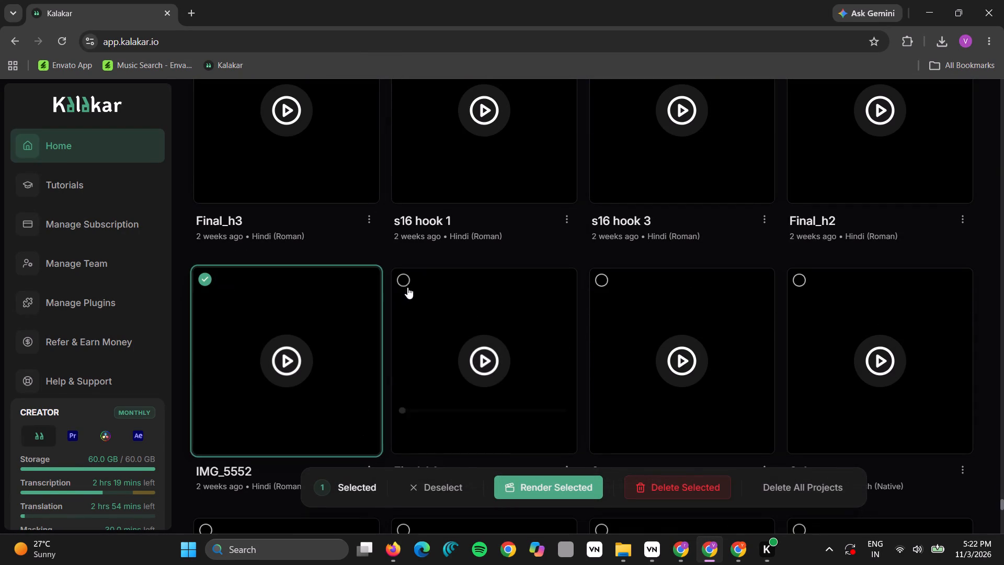
pyautogui.click(403, 281)
pyautogui.click(604, 275)
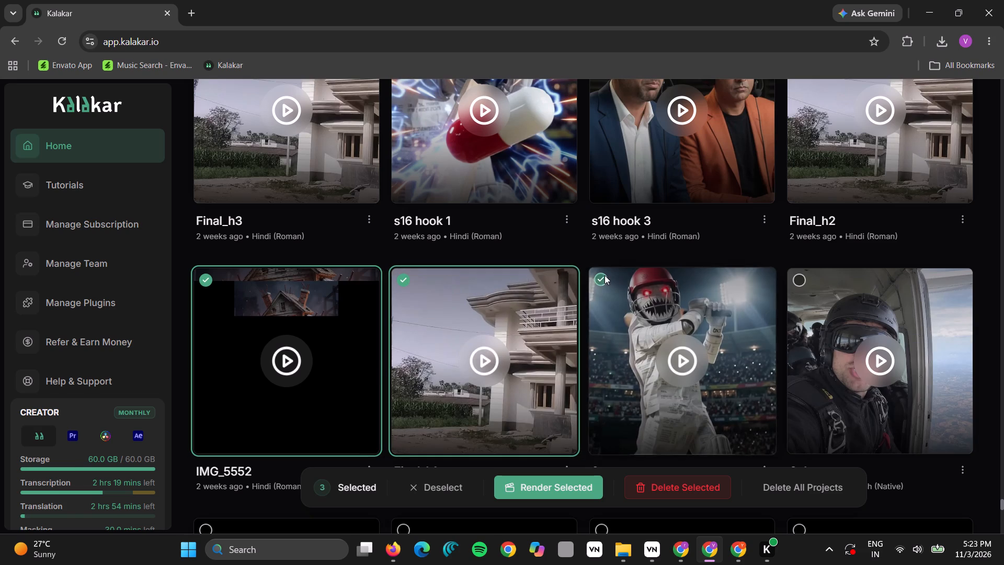
pyautogui.click(802, 274)
pyautogui.scroll(-2, 802, 274)
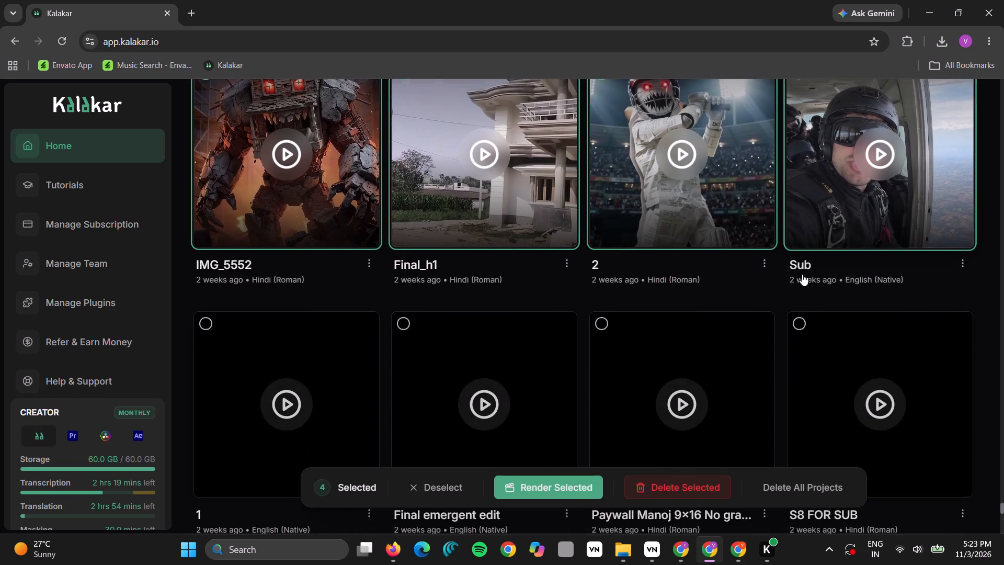
pyautogui.scroll(-1, 802, 274)
pyautogui.click(206, 322)
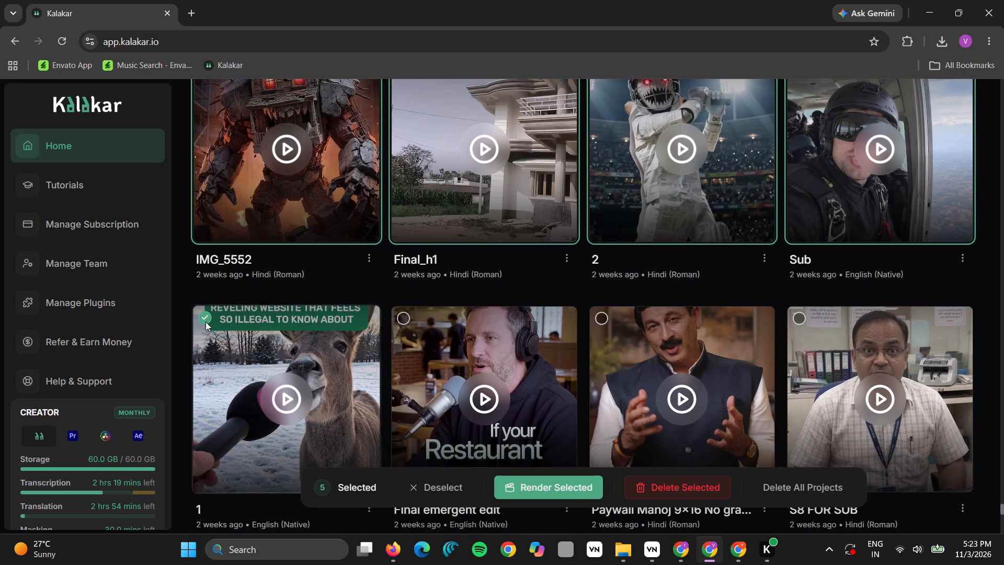
pyautogui.click(404, 325)
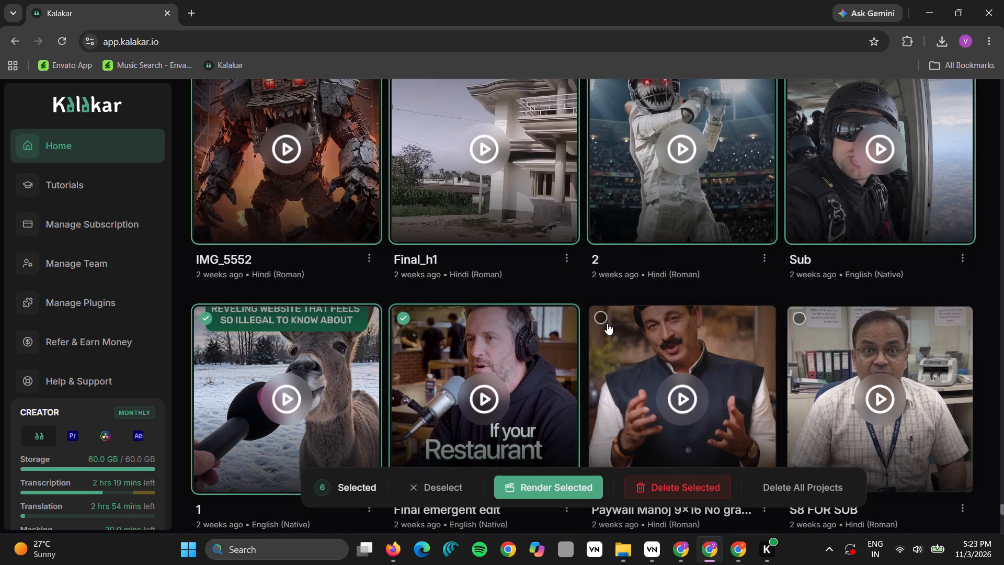
pyautogui.click(607, 323)
pyautogui.click(799, 317)
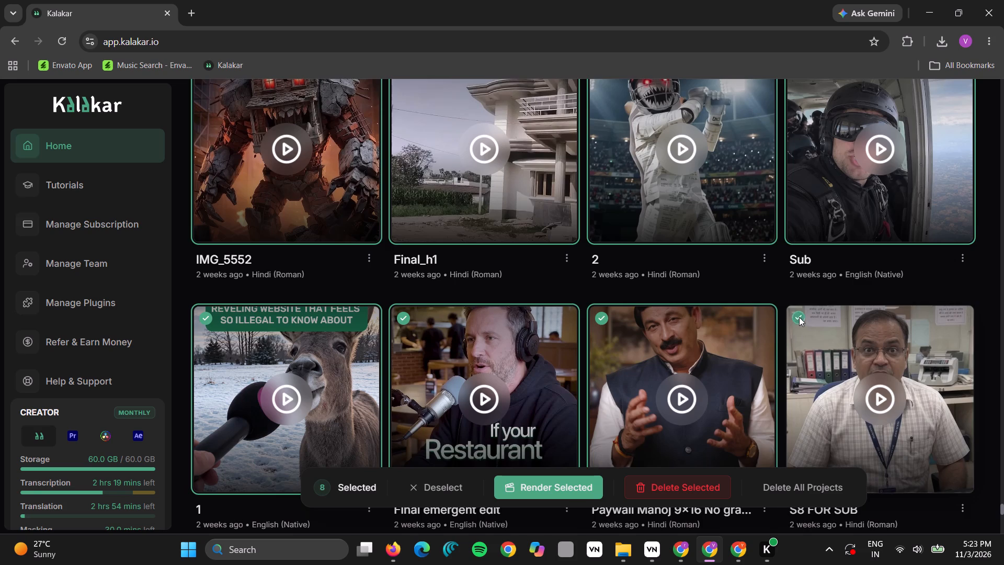
pyautogui.scroll(-4, 799, 317)
pyautogui.click(206, 310)
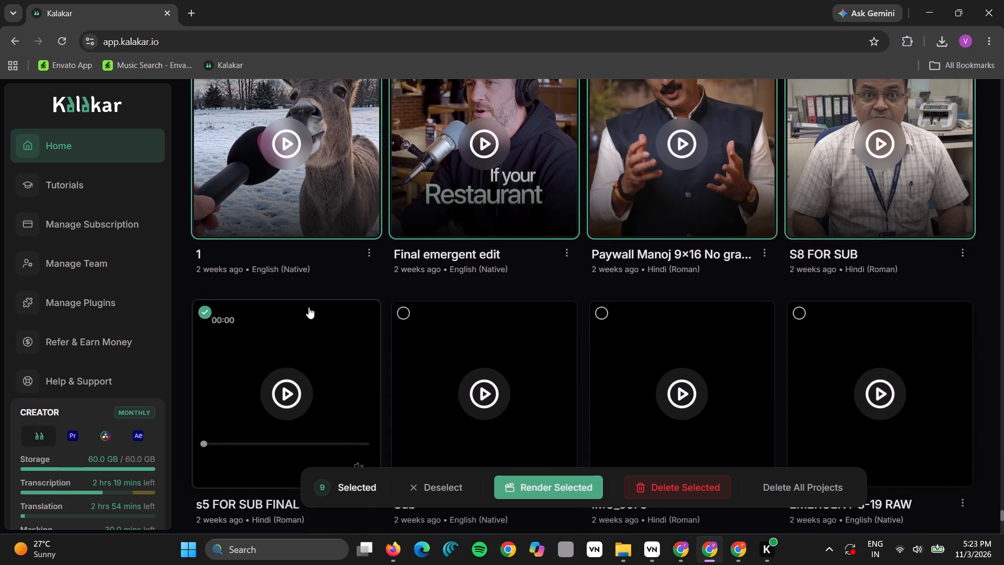
pyautogui.click(409, 317)
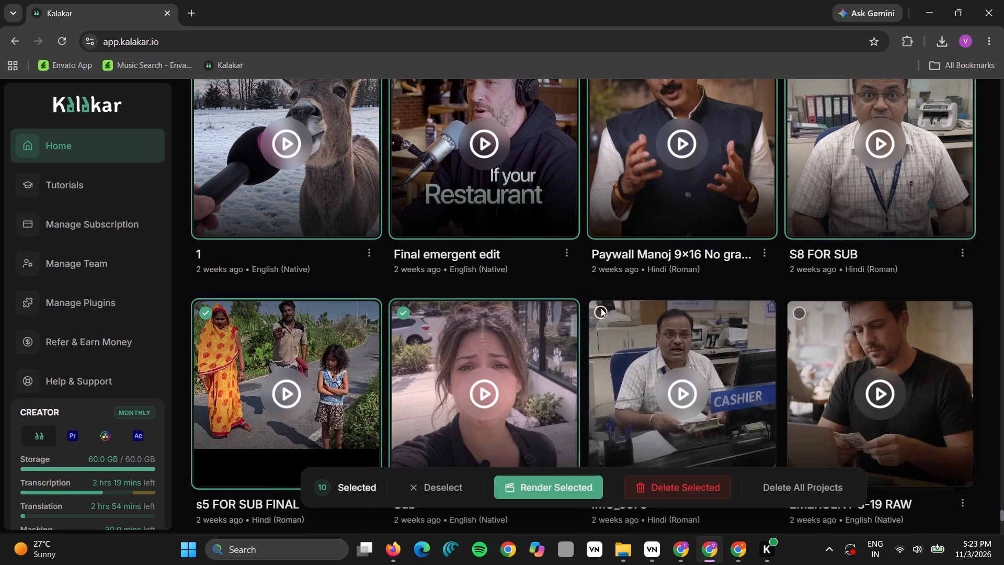
pyautogui.click(601, 308)
pyautogui.click(798, 313)
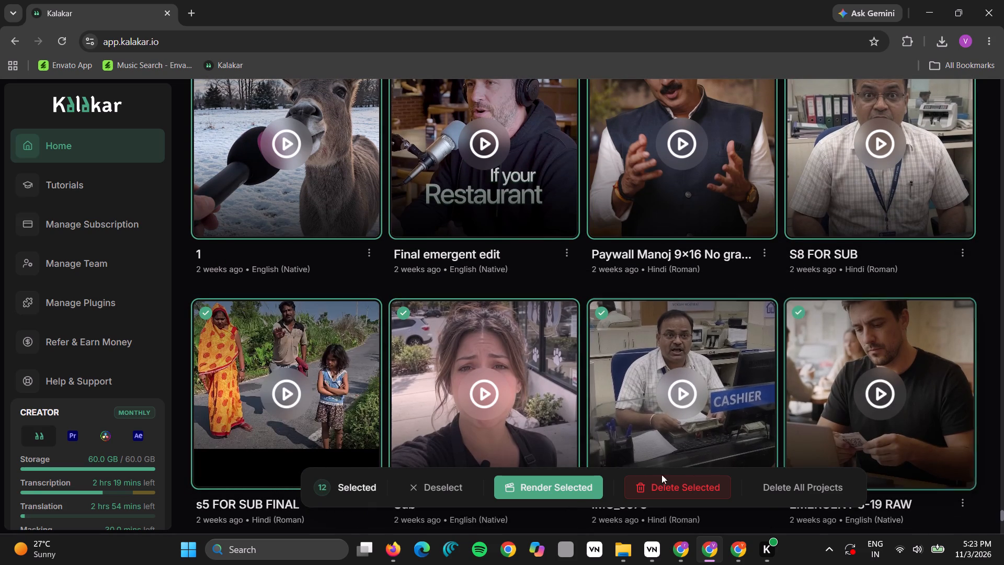
pyautogui.click(657, 483)
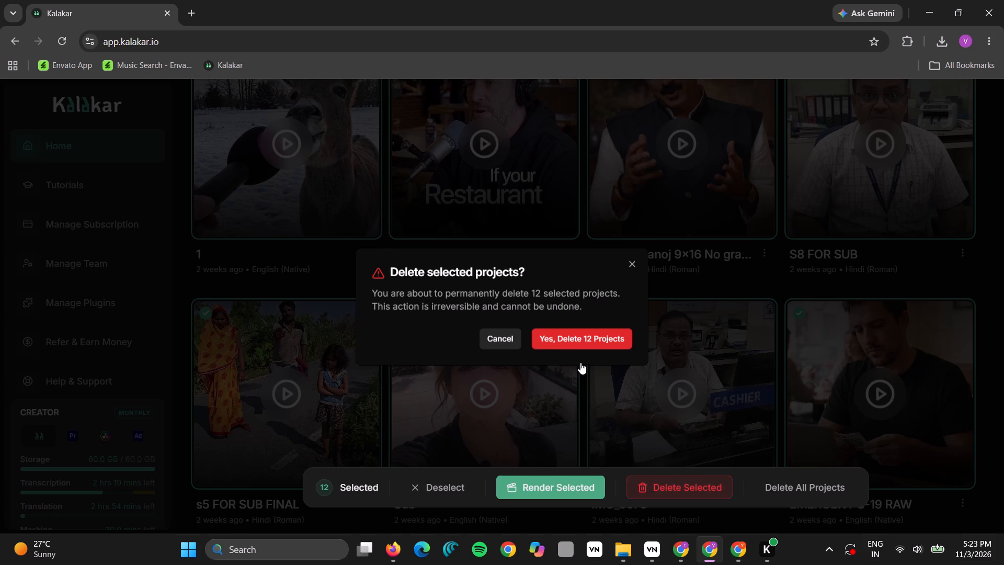
pyautogui.click(575, 346)
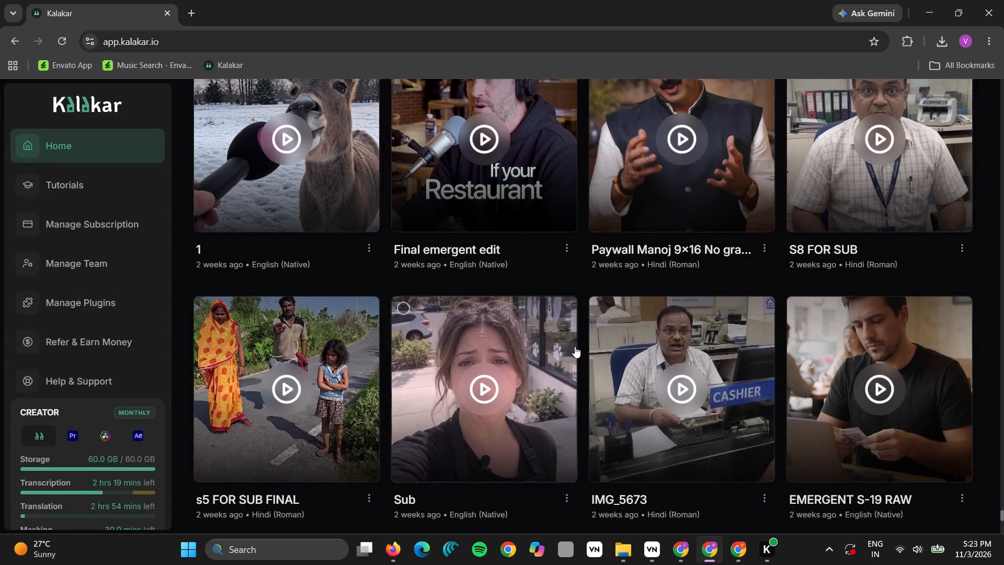
# Delete seven more two-week-old projects, including Hook 3 fresh, Hook_1, Hook 1 and KHARE N111 RAW.
pyautogui.click(203, 308)
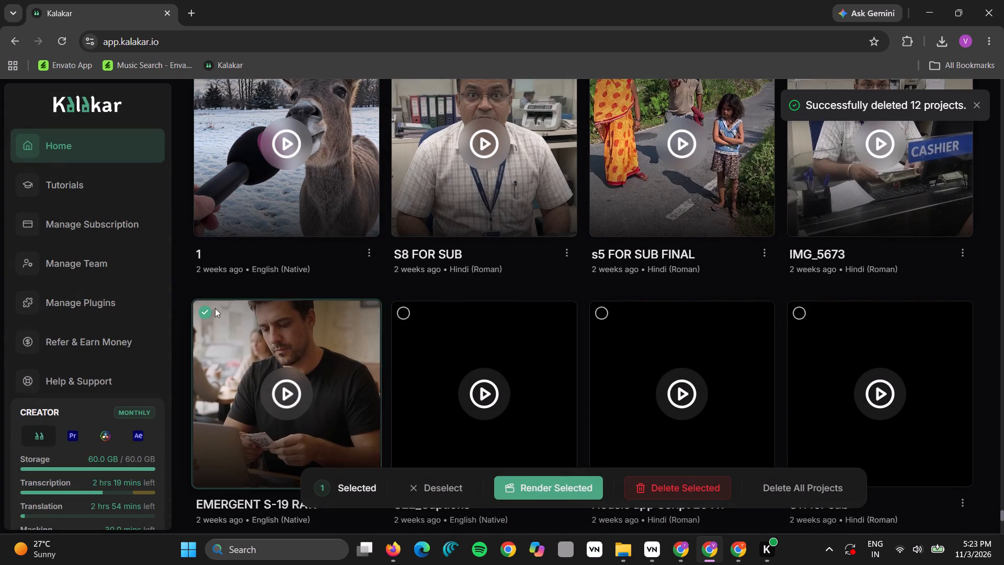
pyautogui.click(400, 309)
pyautogui.click(596, 310)
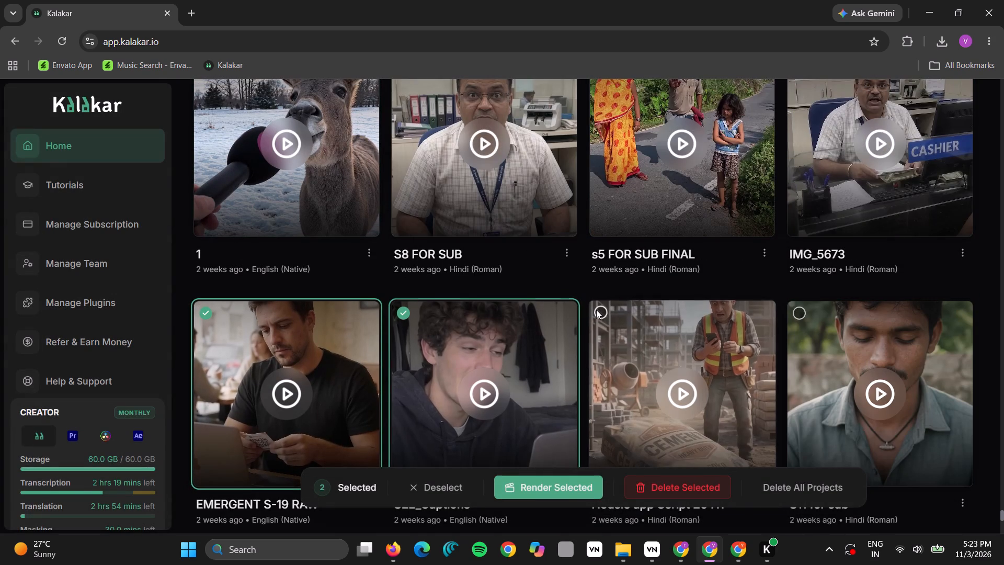
pyautogui.click(795, 315)
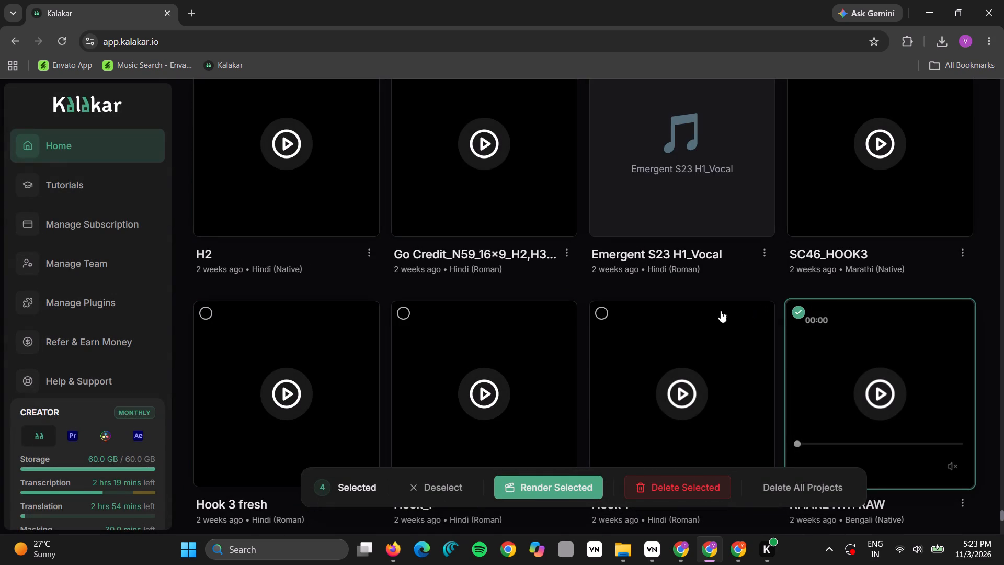
pyautogui.click(604, 304)
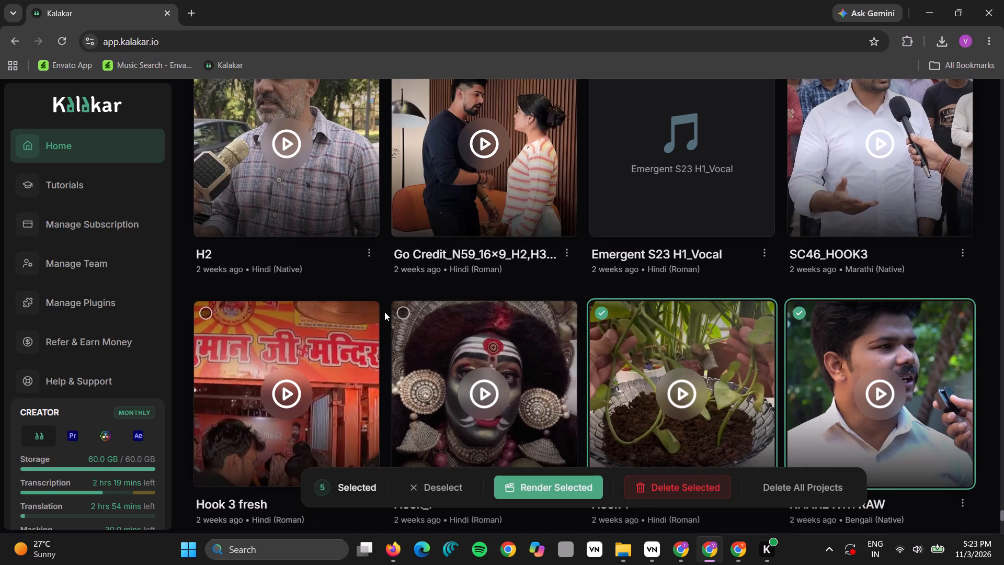
pyautogui.click(403, 309)
pyautogui.click(208, 311)
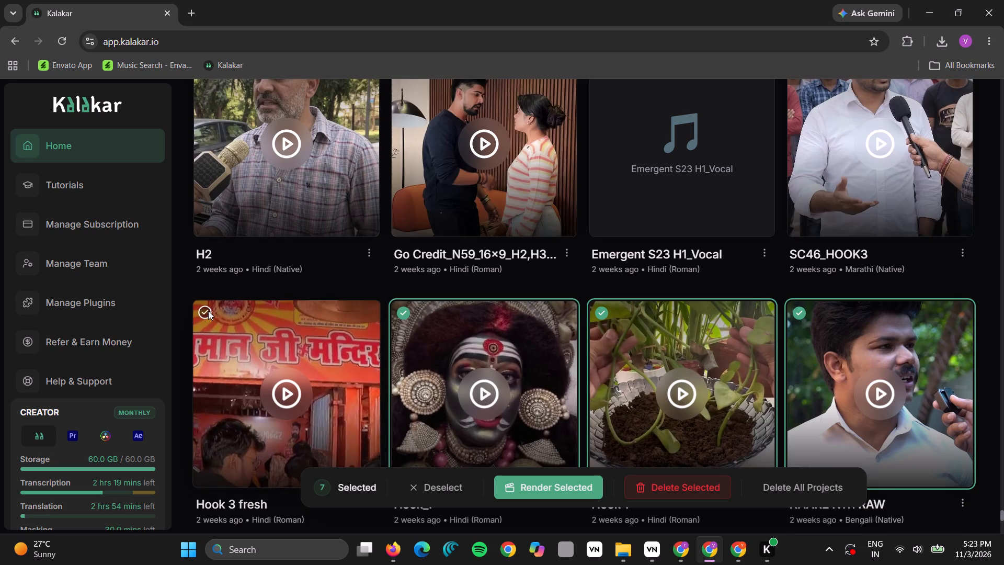
pyautogui.click(680, 496)
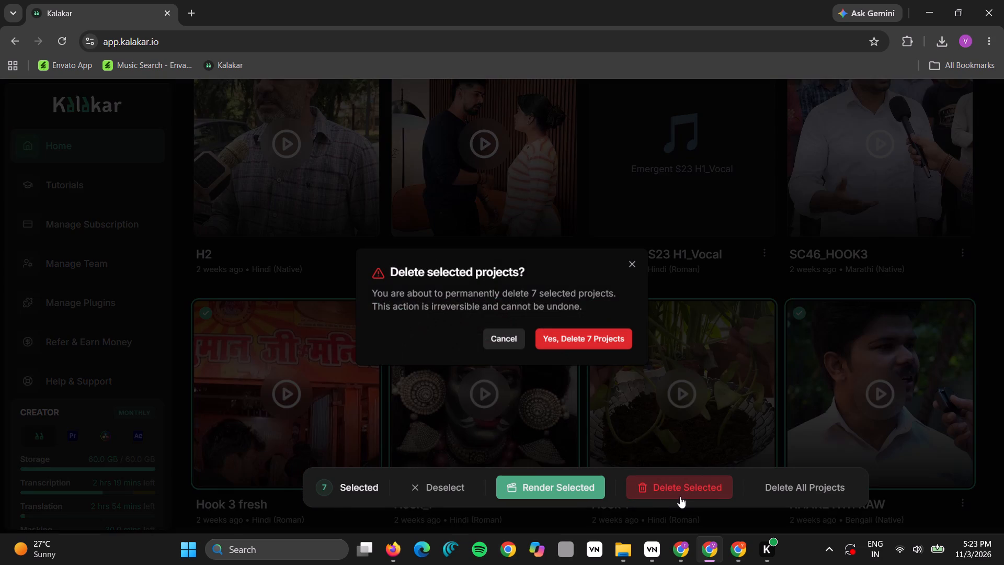
pyautogui.click(610, 338)
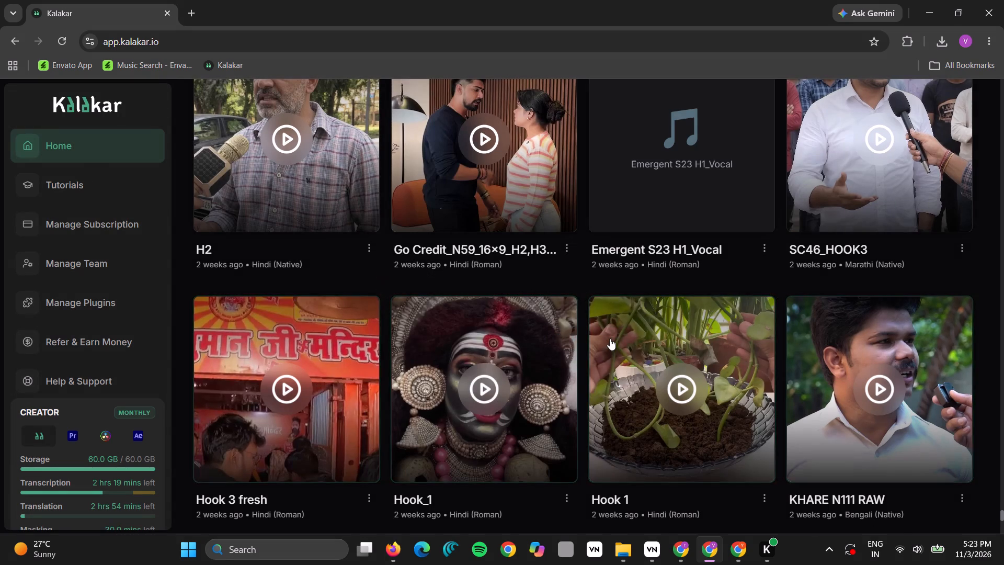
# Delete the five old projects S2_Captions, Helium_Sc_5_H1, Go Credit_N59_16x9_H3, the adjacent Sub and EMERGENT SC - 07 RAW.
pyautogui.scroll(-2, 610, 338)
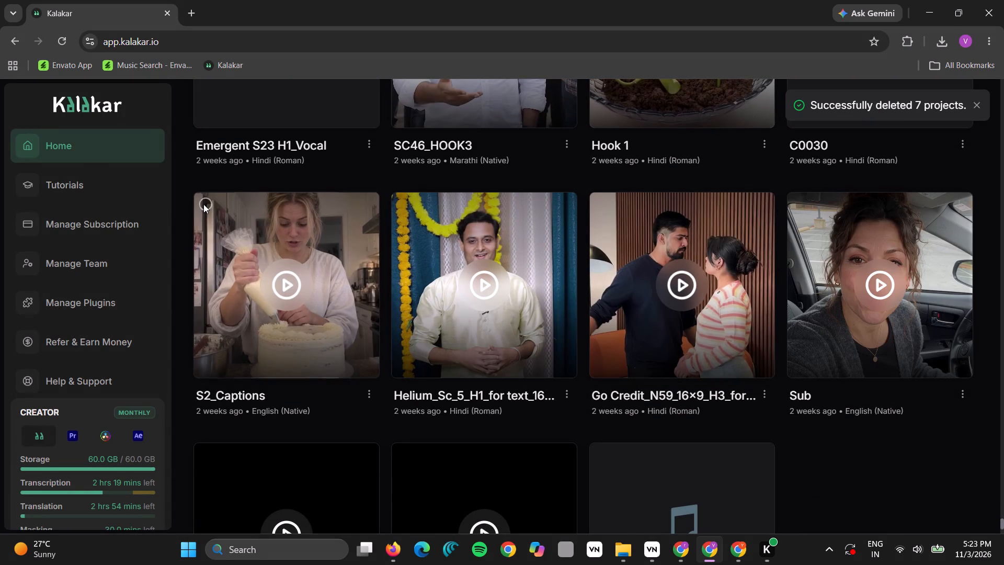
pyautogui.click(204, 205)
pyautogui.click(407, 197)
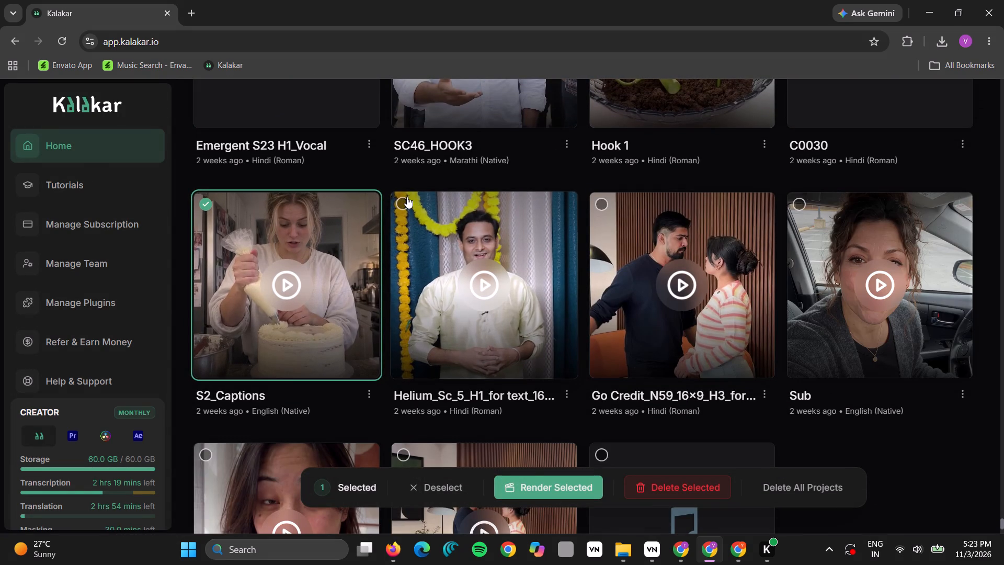
pyautogui.click(604, 209)
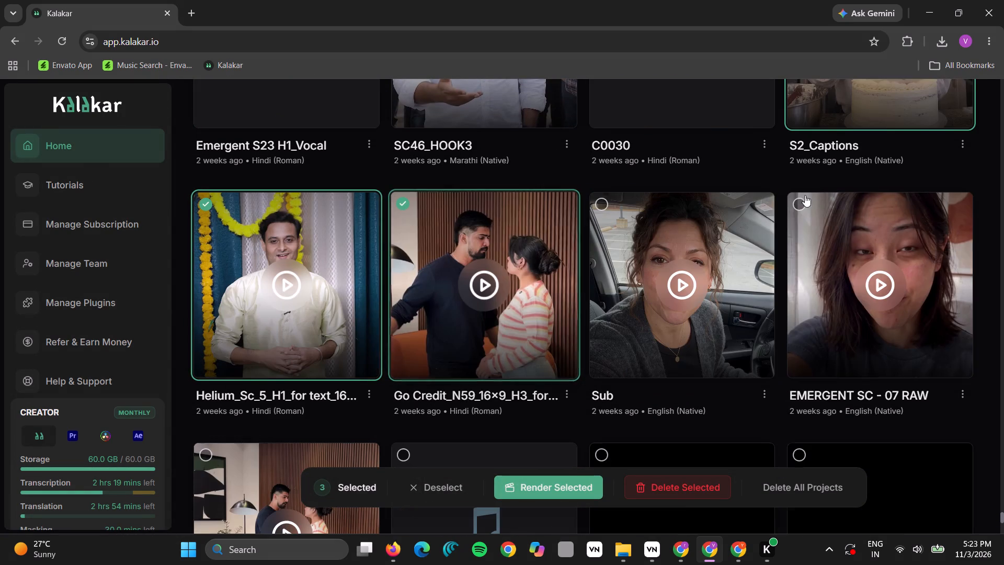
pyautogui.click(801, 199)
pyautogui.click(603, 202)
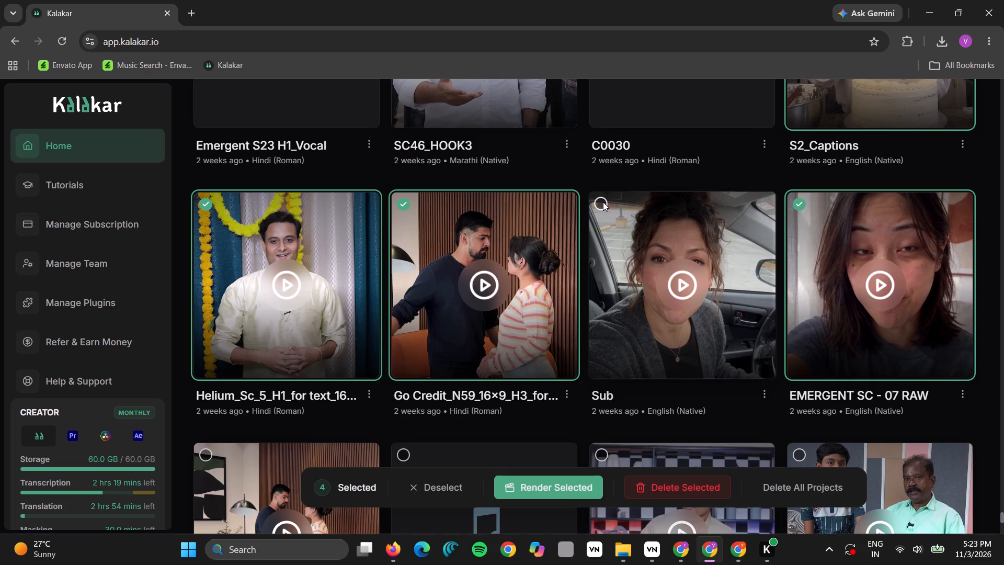
pyautogui.click(662, 481)
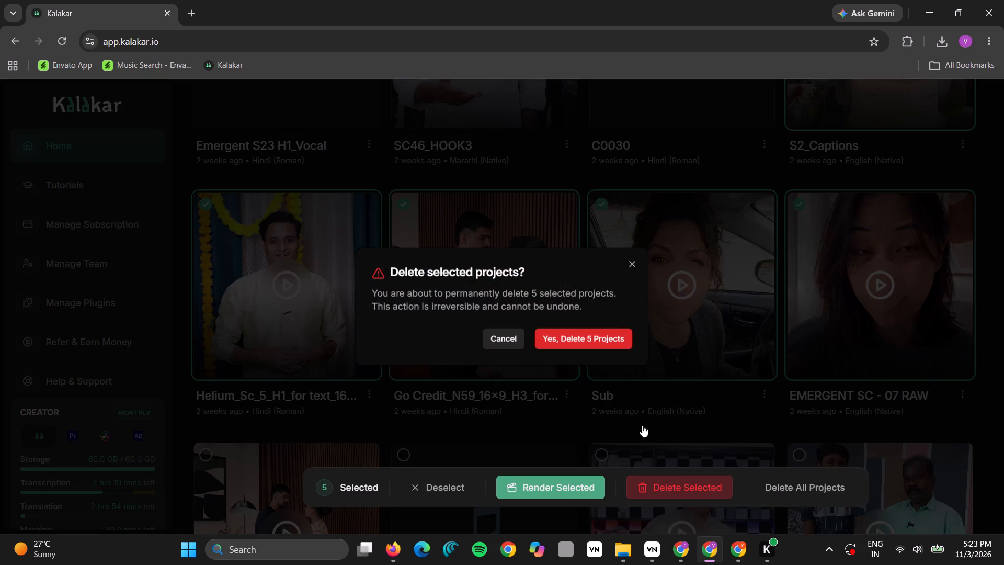
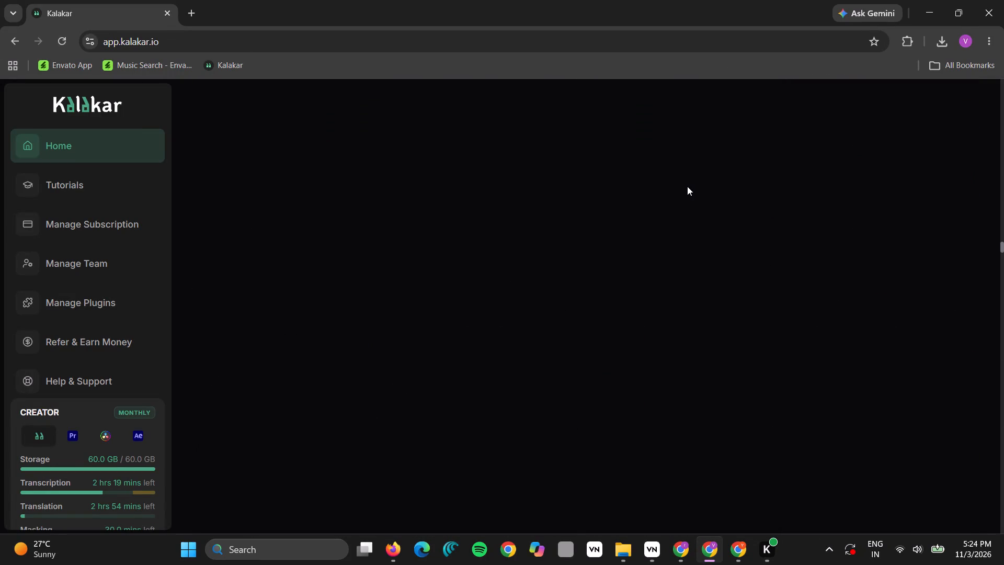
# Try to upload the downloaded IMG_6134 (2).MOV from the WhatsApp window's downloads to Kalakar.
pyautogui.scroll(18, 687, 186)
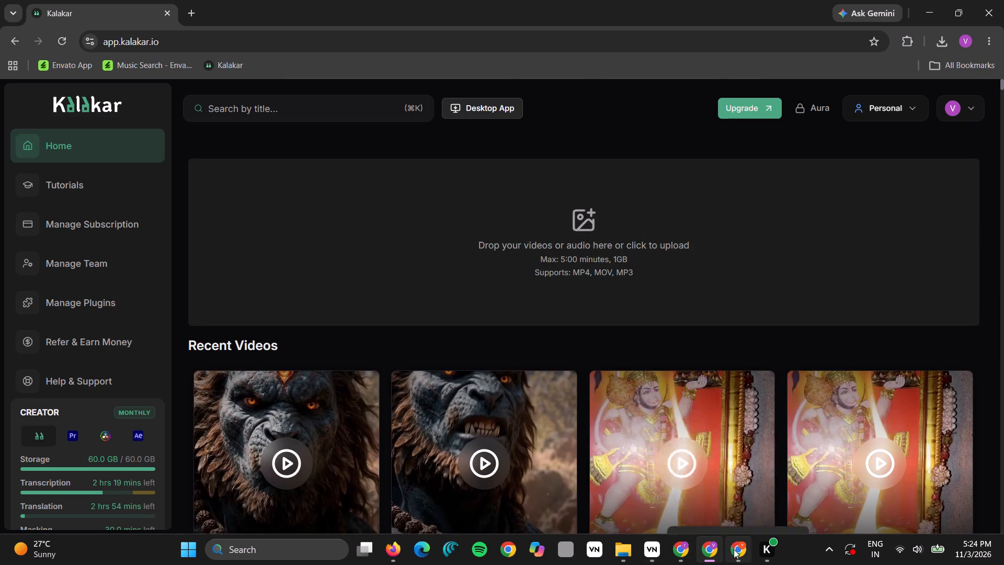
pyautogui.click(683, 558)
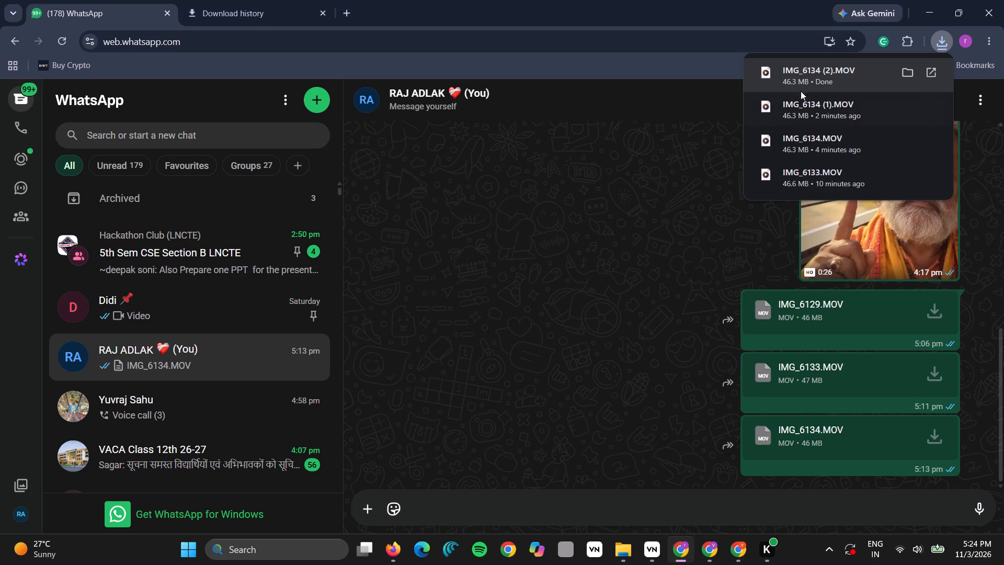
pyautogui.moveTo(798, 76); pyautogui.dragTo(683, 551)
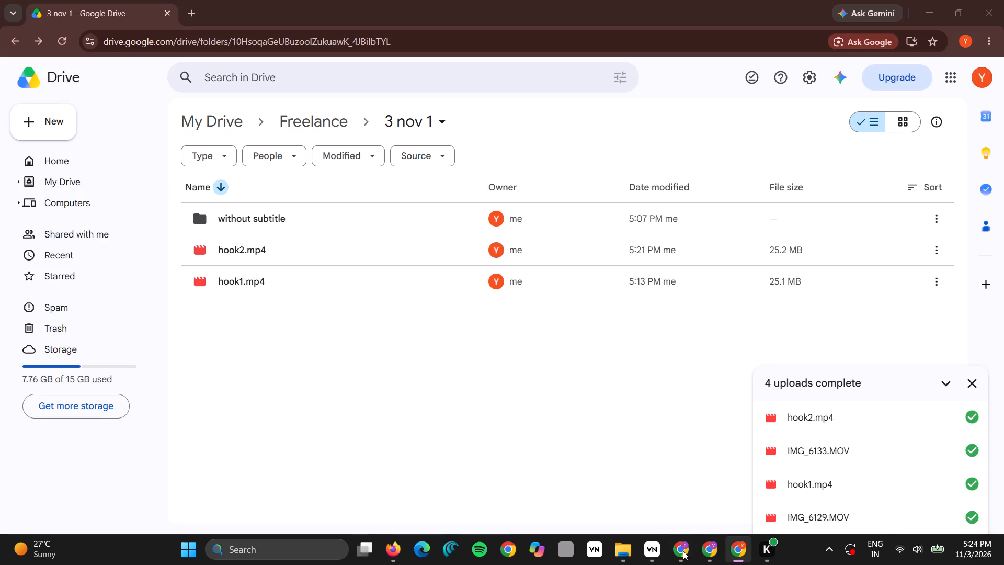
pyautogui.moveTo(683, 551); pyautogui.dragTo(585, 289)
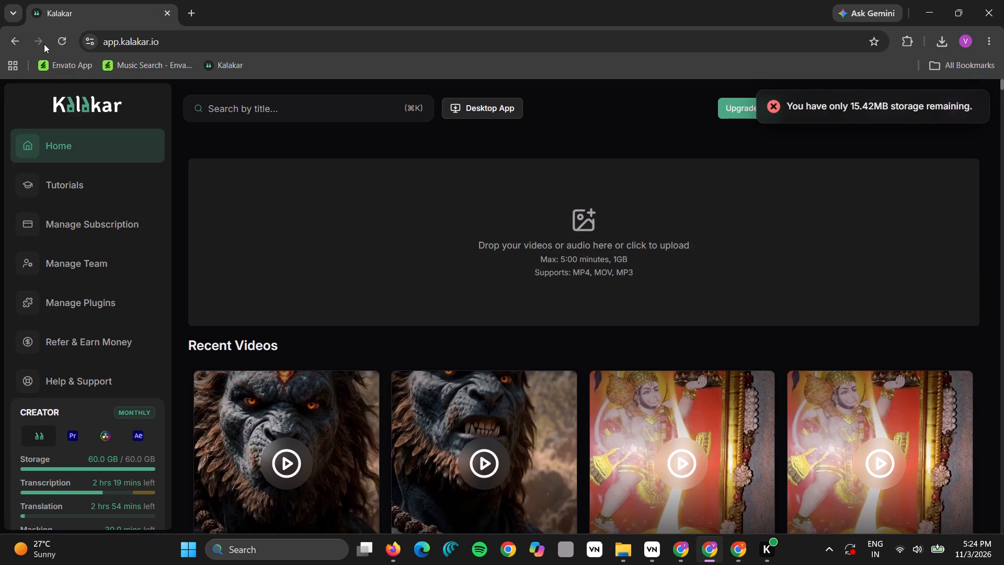
# Reload the Kalakar home page and upload IMG_6134 (2).MOV from the WhatsApp window's recent downloads.
pyautogui.click(61, 38)
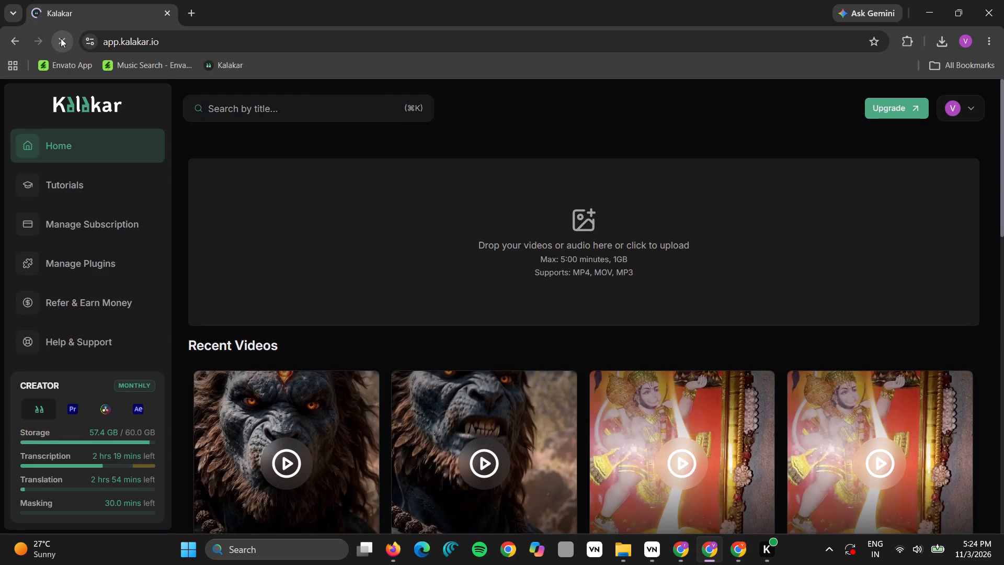
pyautogui.click(674, 548)
pyautogui.moveTo(788, 85); pyautogui.dragTo(702, 547)
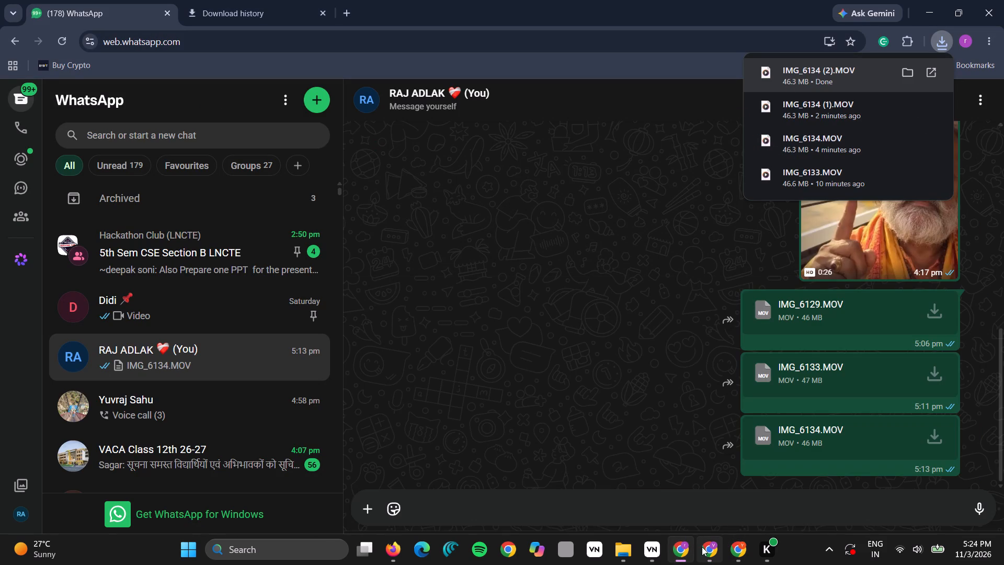
pyautogui.moveTo(702, 547); pyautogui.dragTo(615, 302)
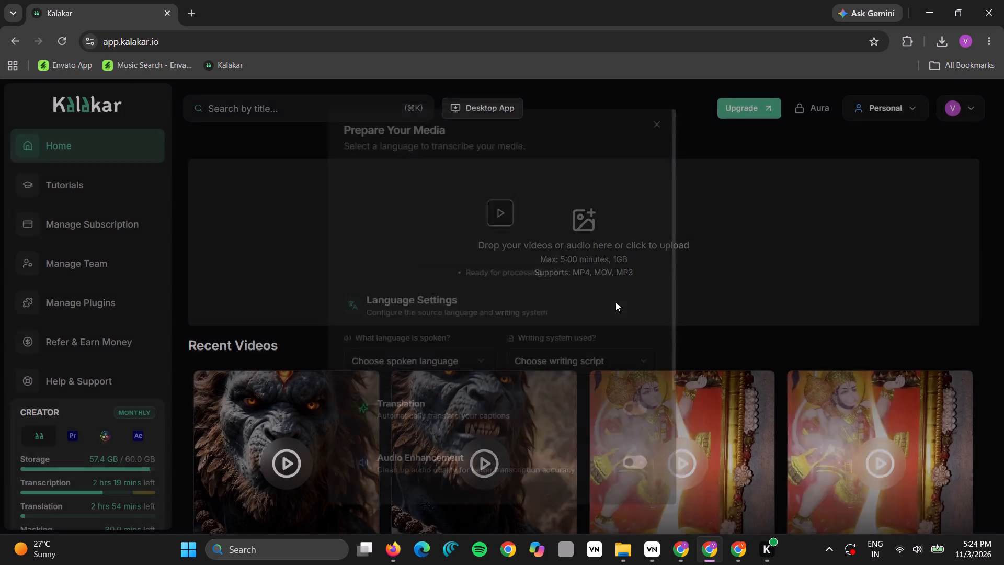
# Generate the transcription for the uploaded video with Hinglish as the spoken language.
pyautogui.click(441, 364)
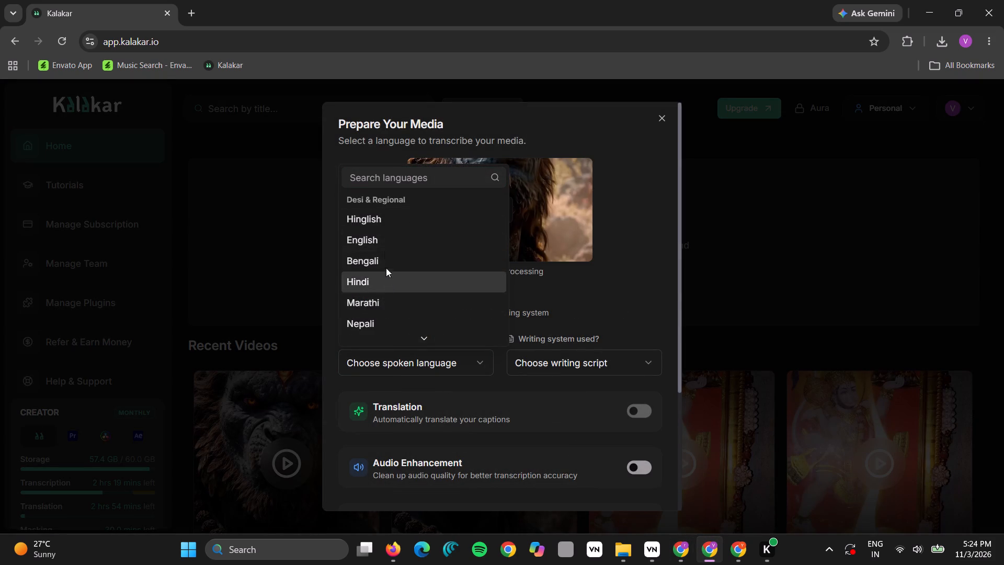
pyautogui.click(377, 217)
pyautogui.scroll(-5, 451, 342)
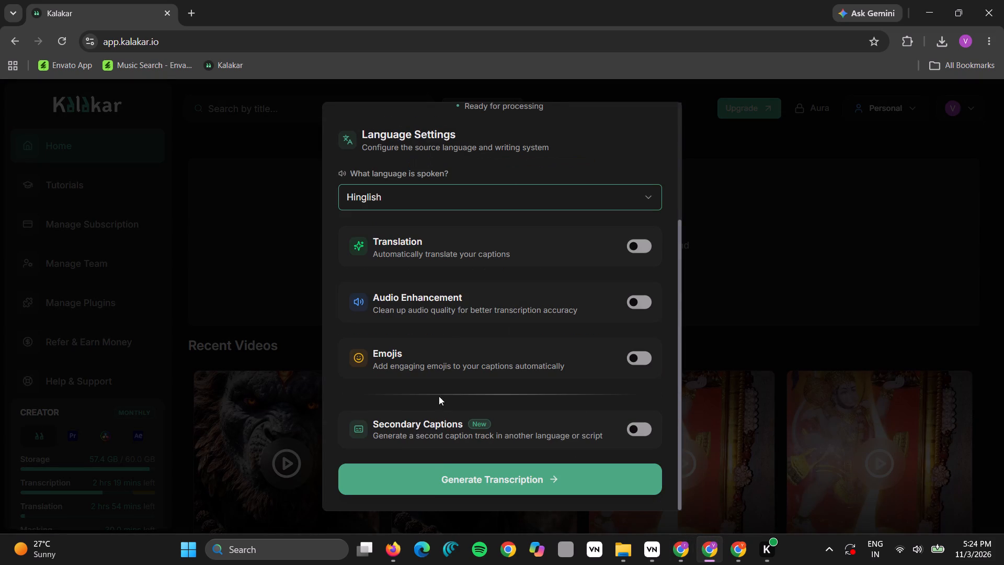
pyautogui.click(433, 480)
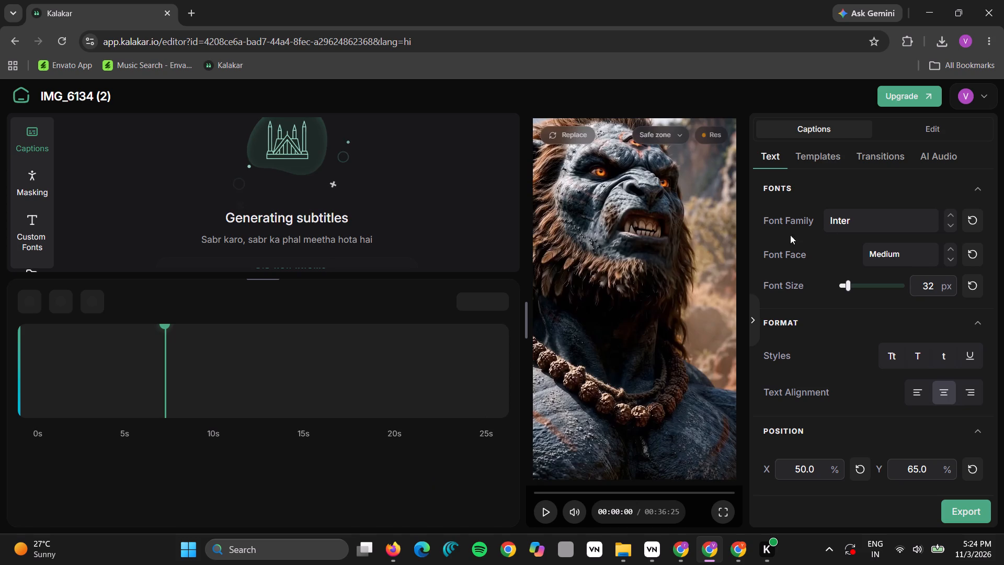
# Apply the Ali Abdaal template to the captions.
pyautogui.click(819, 157)
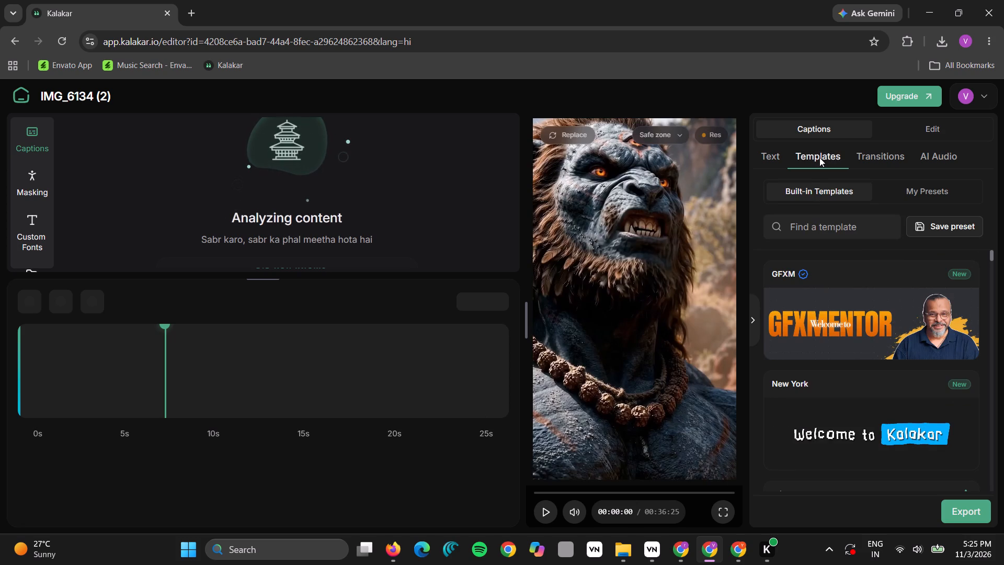
pyautogui.click(813, 161)
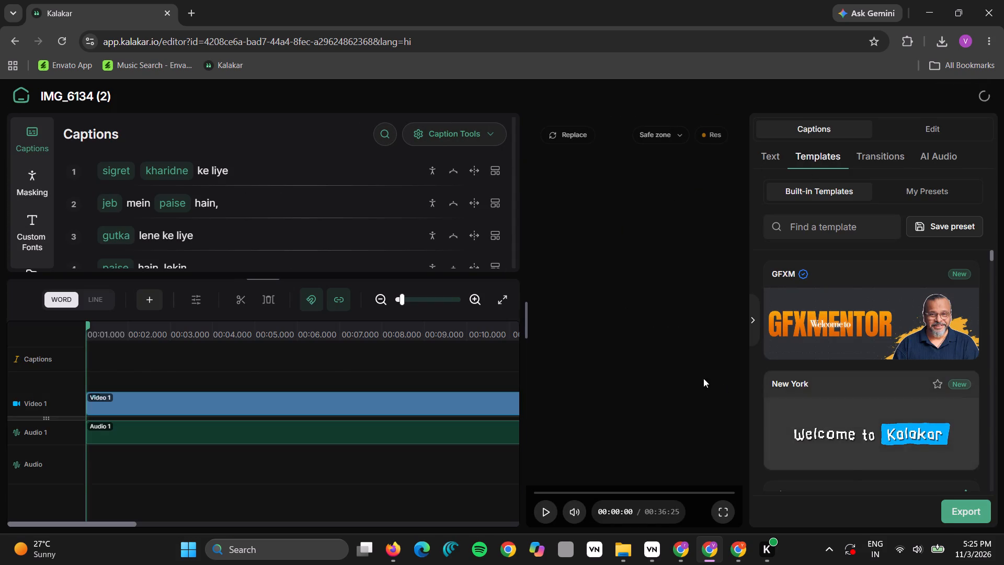
pyautogui.scroll(-2, 838, 387)
pyautogui.click(834, 403)
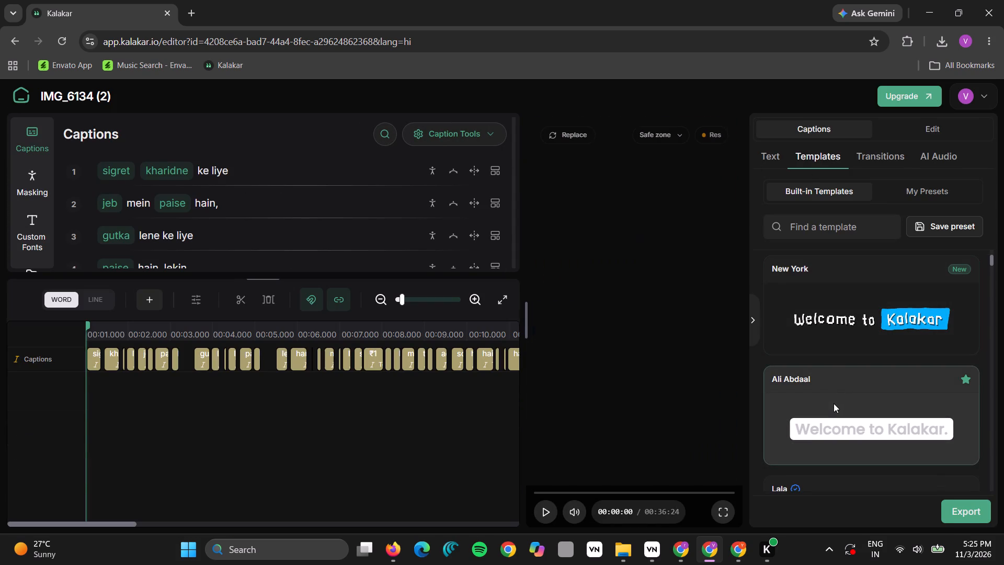
# Play the video to its first caption and shrink the caption box in the preview to about two-thirds of its width.
pyautogui.click(546, 507)
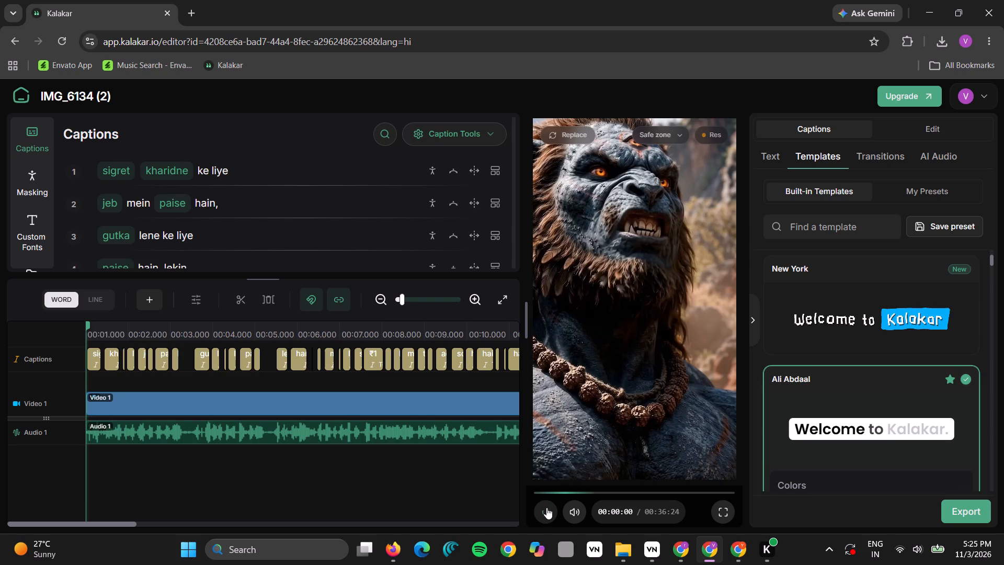
pyautogui.press('space')
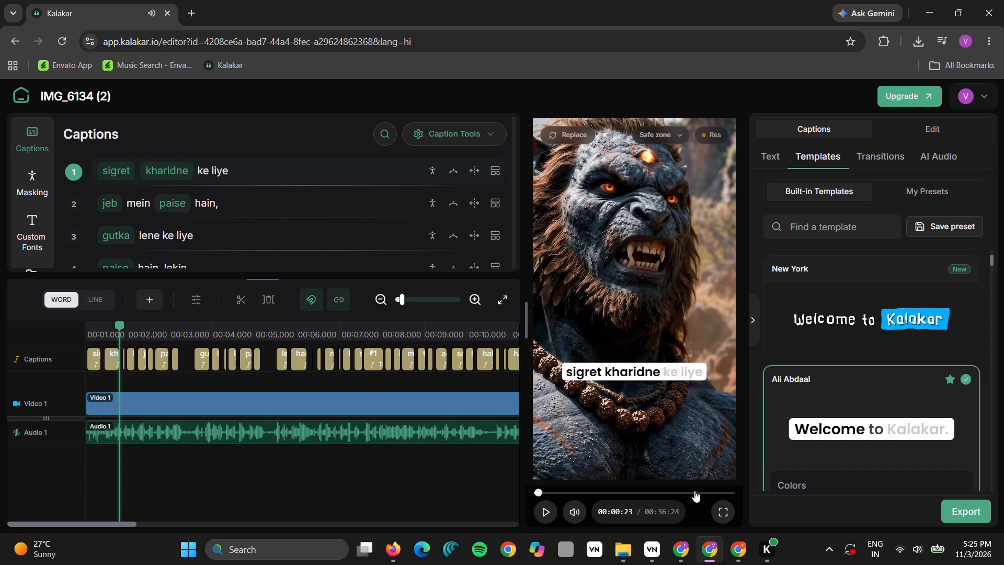
pyautogui.moveTo(709, 386); pyautogui.dragTo(693, 376)
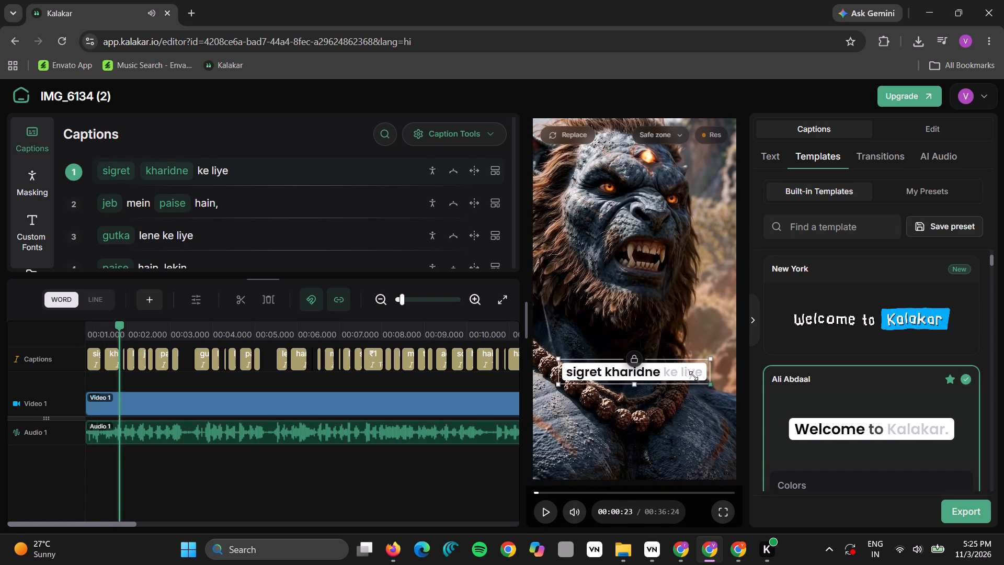
pyautogui.moveTo(693, 376); pyautogui.dragTo(671, 363)
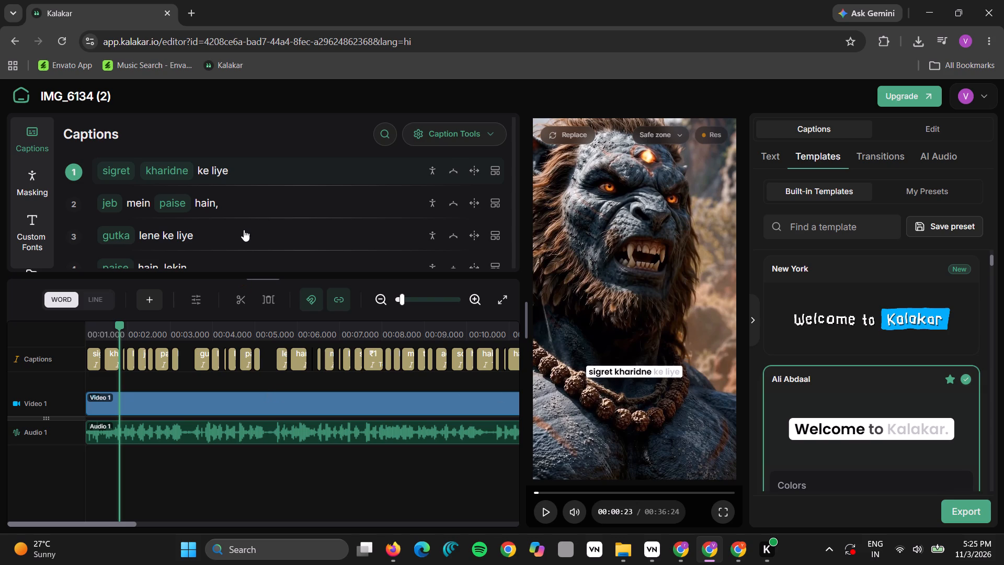
# Move the word "mantr" up to the end of the "ji ke" caption line.
pyautogui.scroll(-2, 244, 223)
pyautogui.scroll(-1, 157, 246)
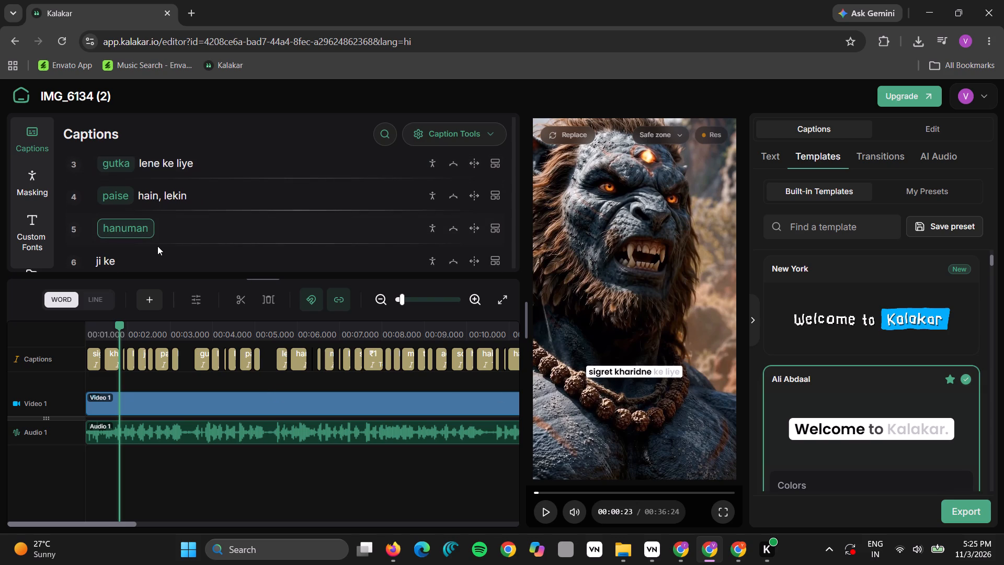
pyautogui.scroll(-1, 157, 246)
pyautogui.click(120, 259)
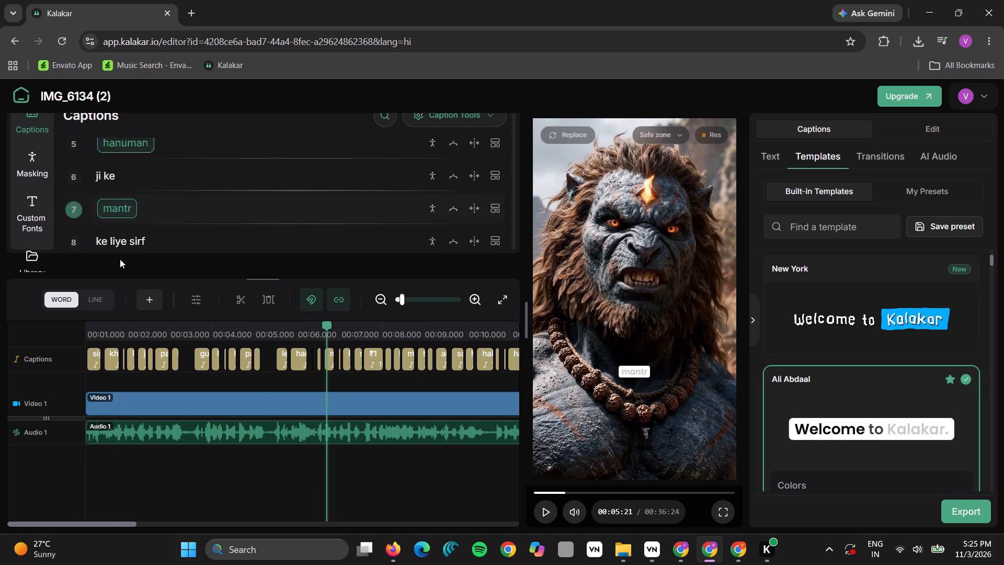
pyautogui.click(121, 184)
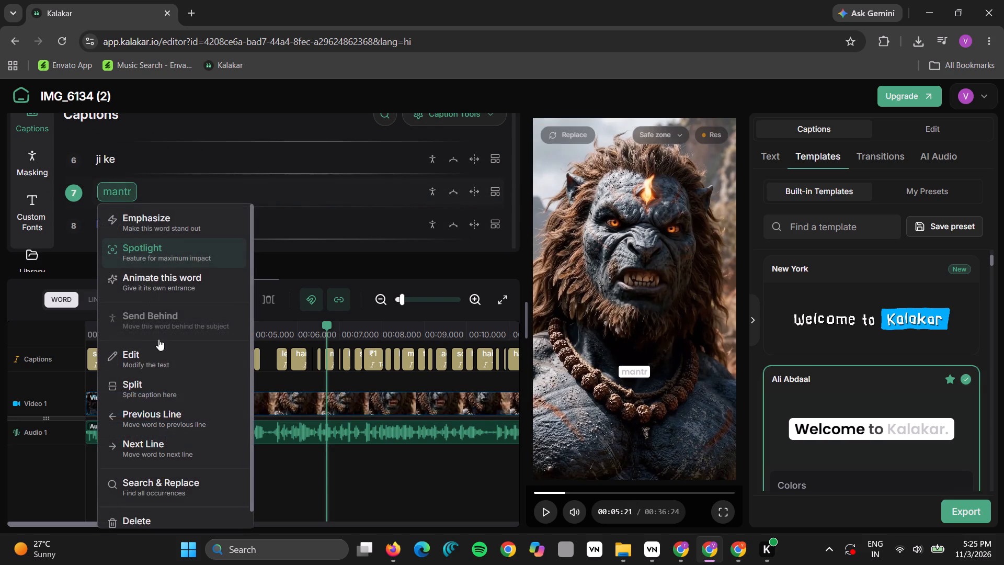
pyautogui.click(167, 406)
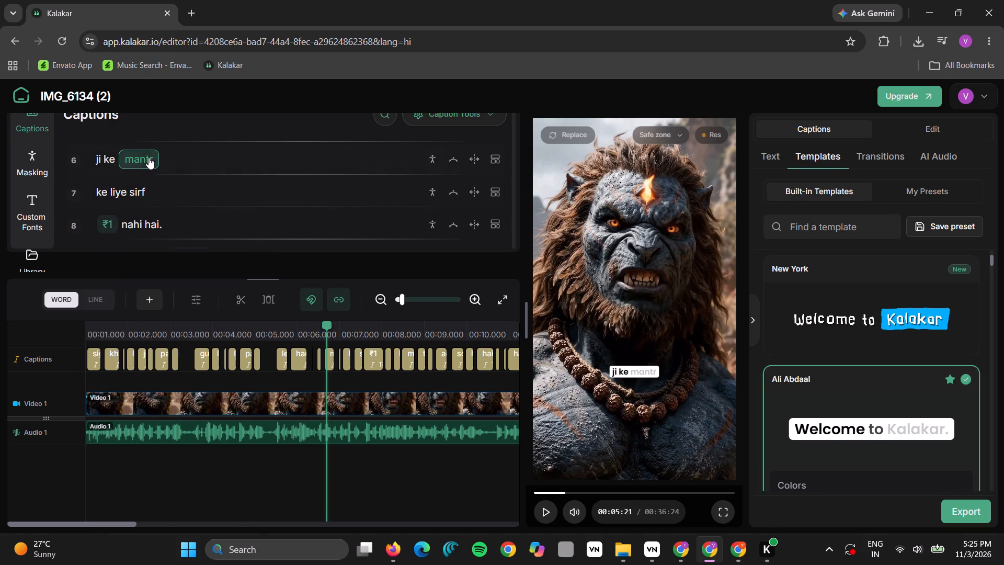
# Move the word "hanuman" up to the end of the "paise hain, lekin" caption line.
pyautogui.click(147, 157)
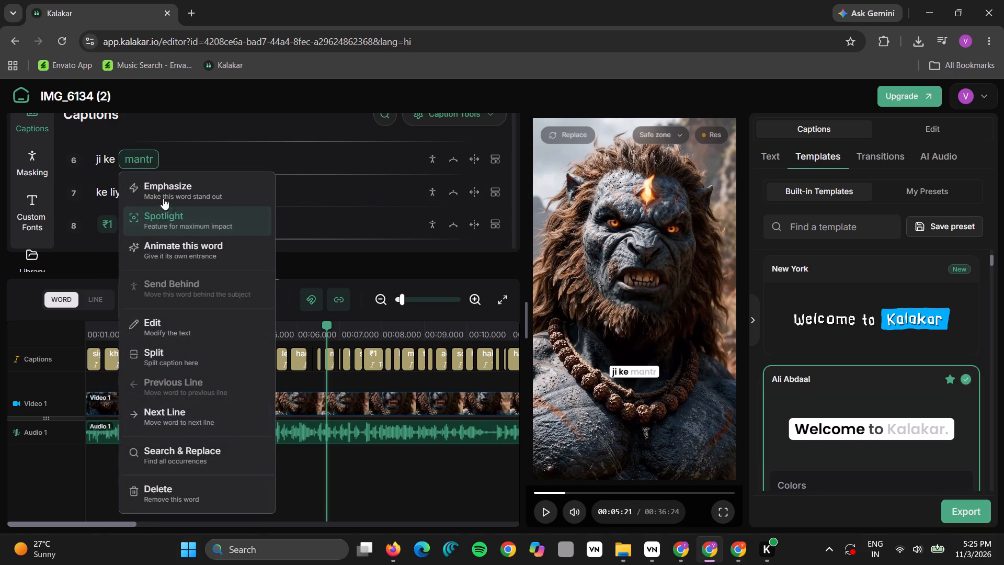
pyautogui.scroll(1, 173, 165)
pyautogui.click(144, 186)
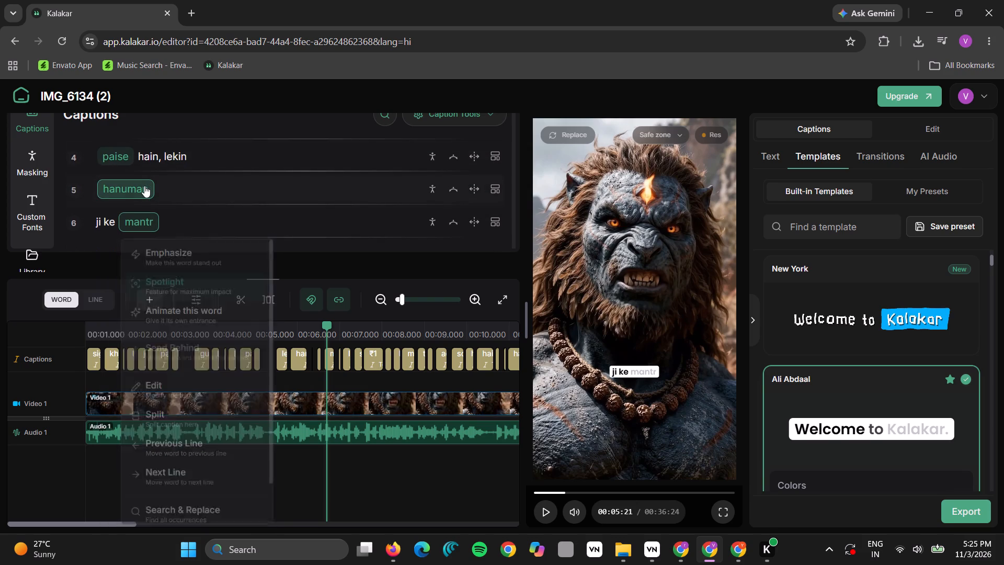
pyautogui.click(142, 423)
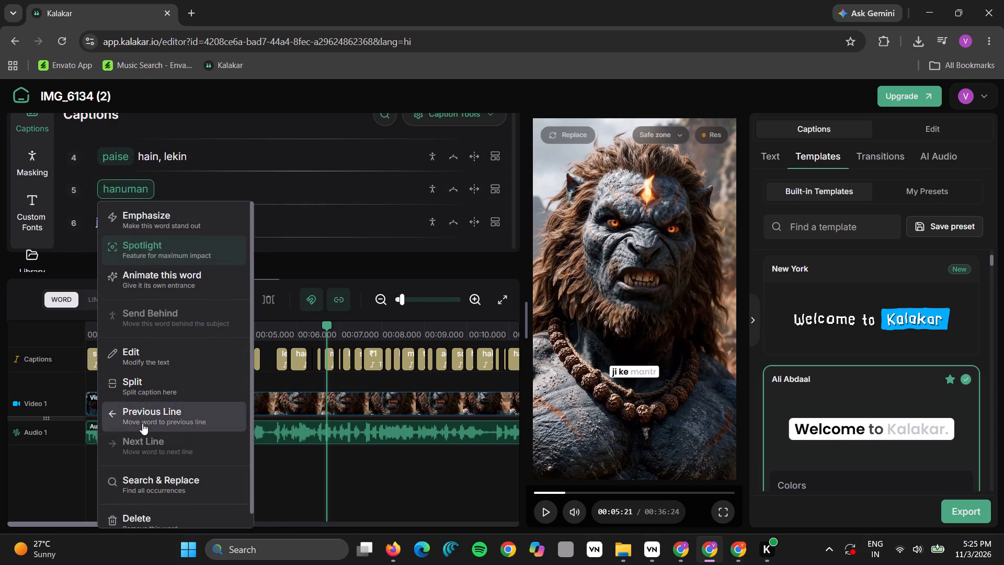
# Move the word "sirf" from the "ke liye" line down to the start of the "₹1 nahi hai." line.
pyautogui.click(140, 224)
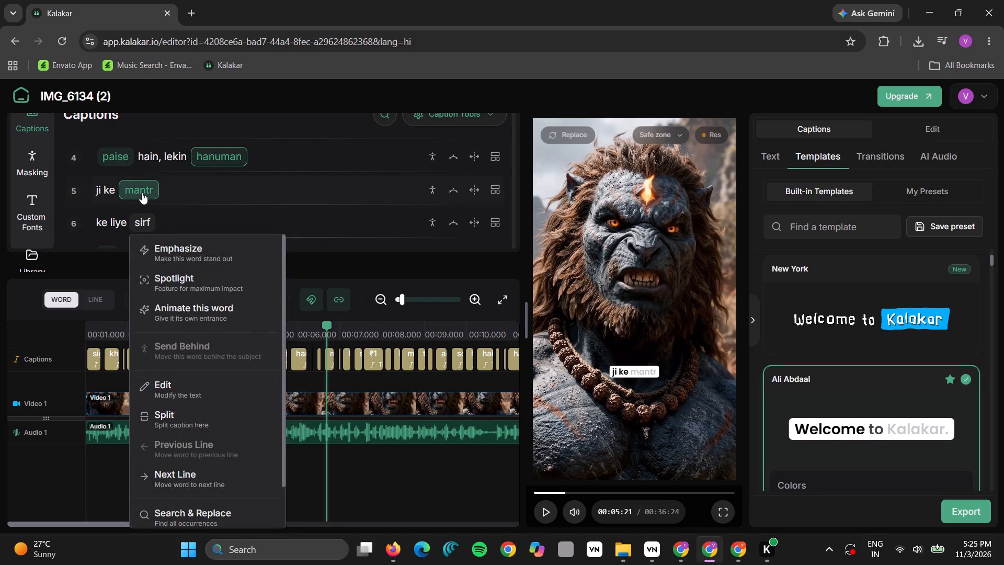
pyautogui.click(164, 477)
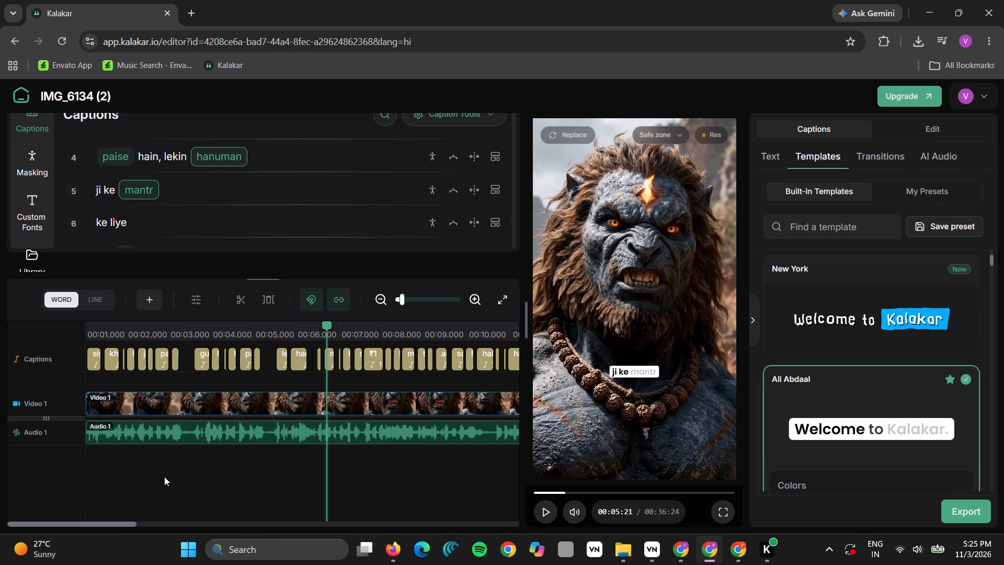
# Move "mantr" down beside "ke liye", and bring that whole phrase up to form the line "ji ke mantr ke liye".
pyautogui.click(128, 193)
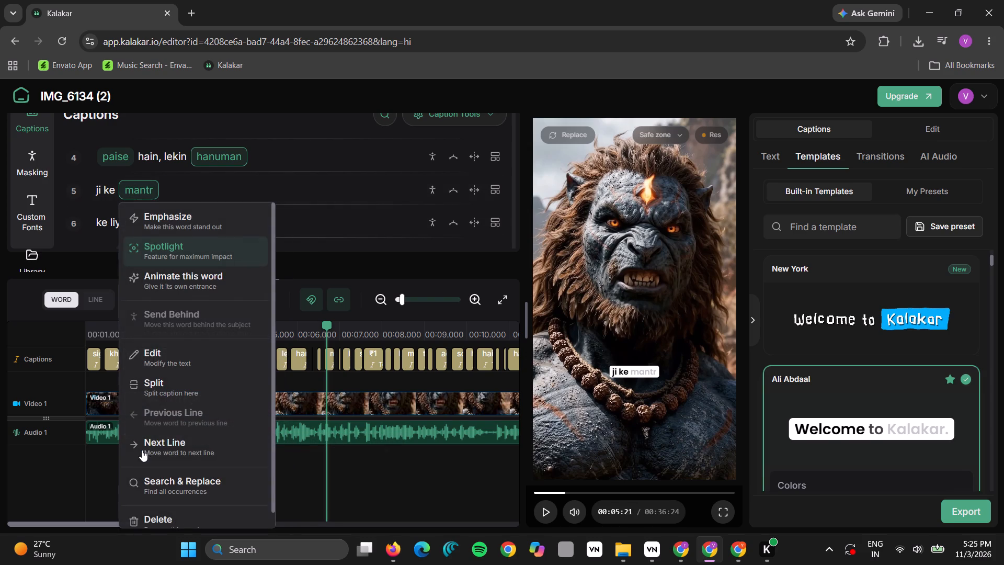
pyautogui.click(141, 450)
pyautogui.click(98, 183)
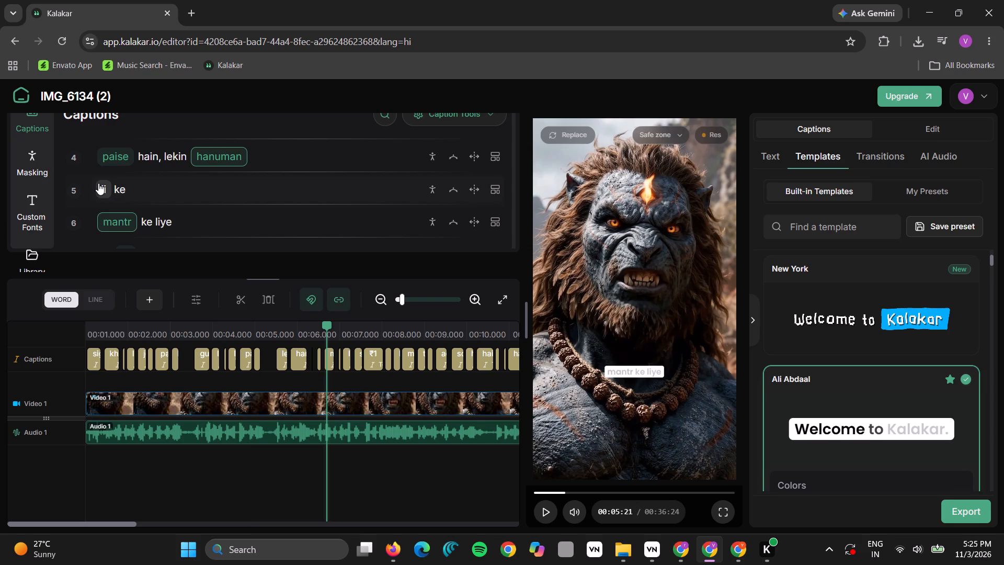
pyautogui.click(264, 189)
pyautogui.click(163, 222)
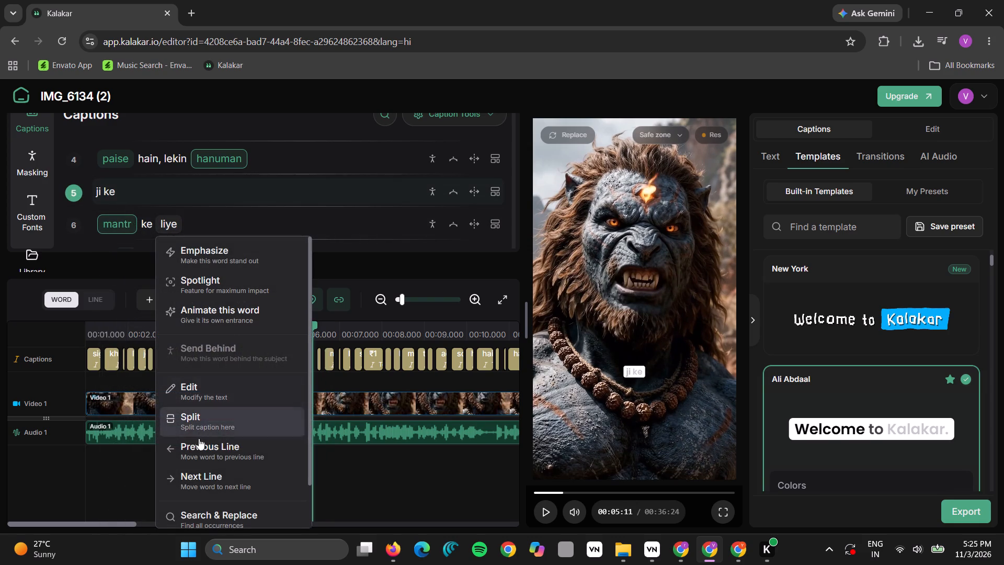
pyautogui.click(199, 441)
# Sign back in to Kalakar with the Google account and reopen the IMG_6134 (2) project.
pyautogui.scroll(-1, 208, 205)
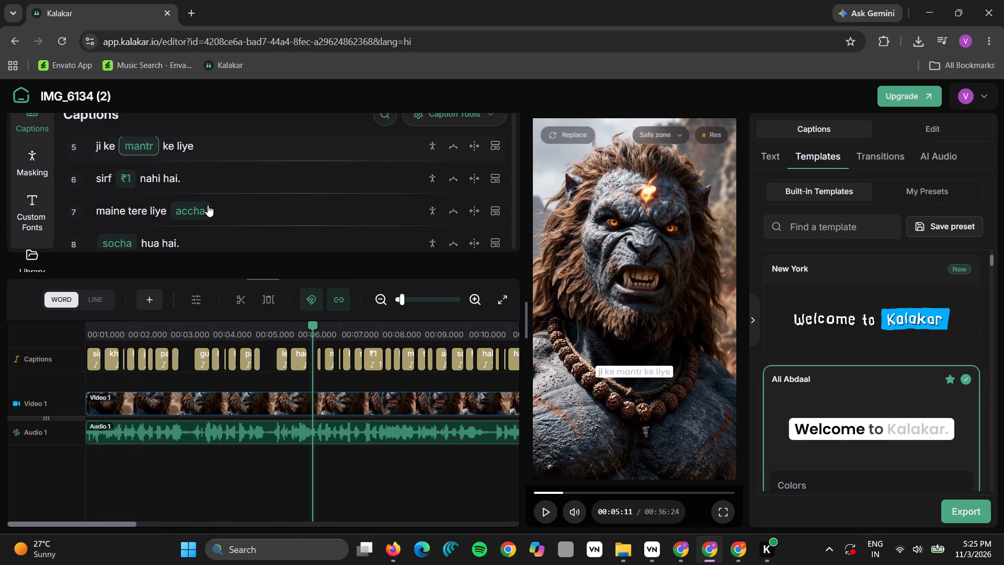
pyautogui.scroll(-2, 208, 205)
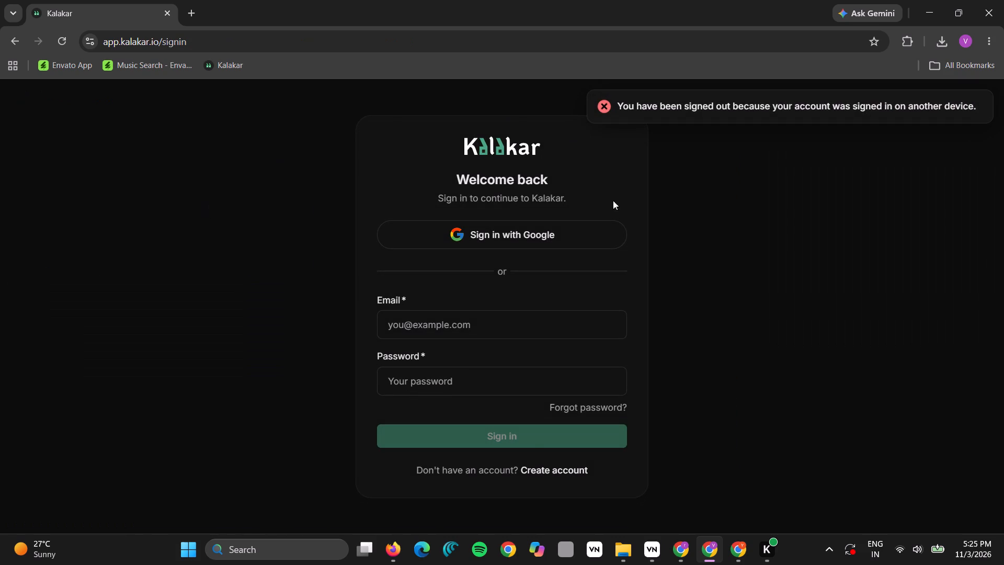
pyautogui.click(492, 230)
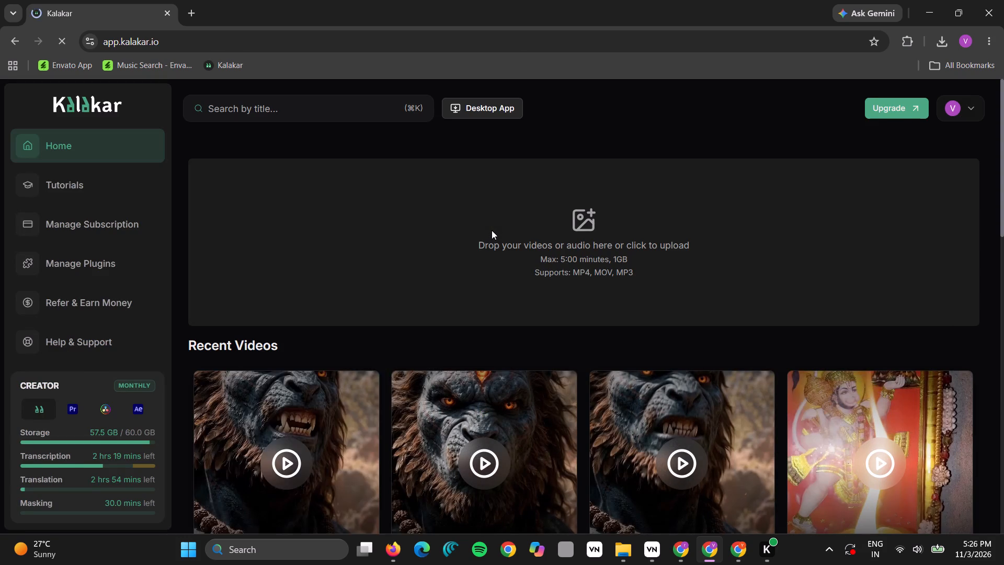
pyautogui.click(288, 454)
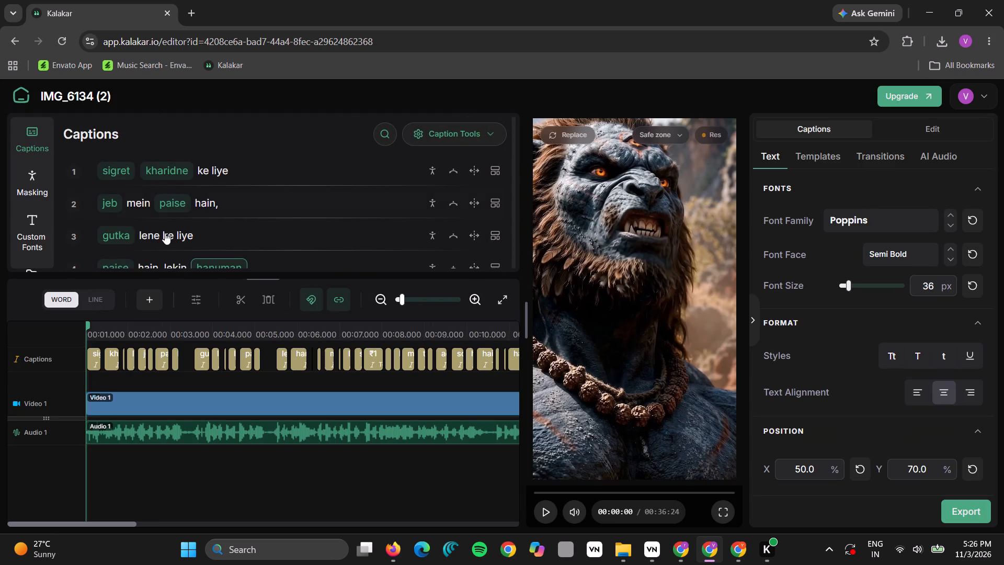
# Move the word "ka" from the end of the "din bhar mein 2 minute" line down to the "samay bhi nahi hai." line.
pyautogui.scroll(-3, 165, 233)
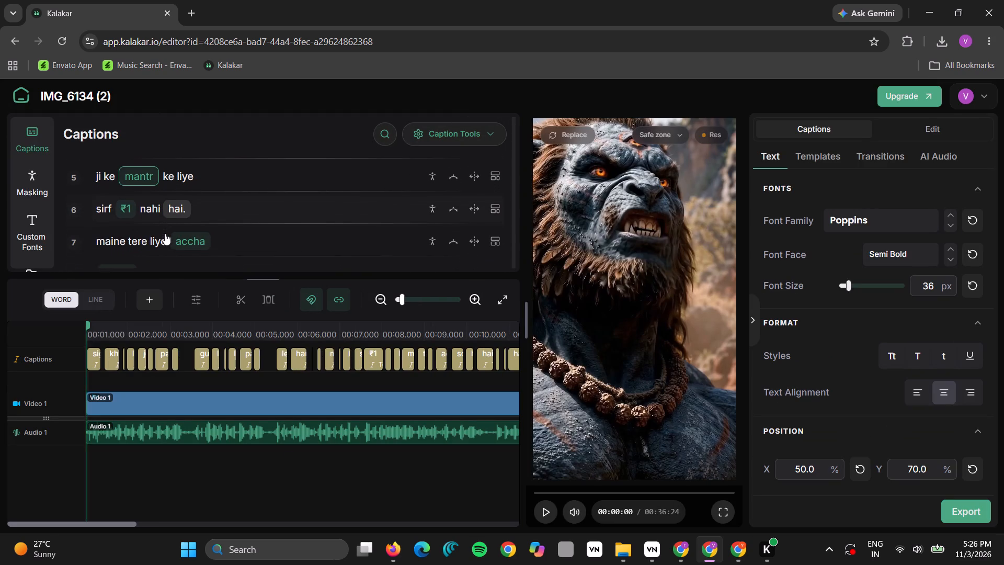
pyautogui.scroll(-2, 165, 233)
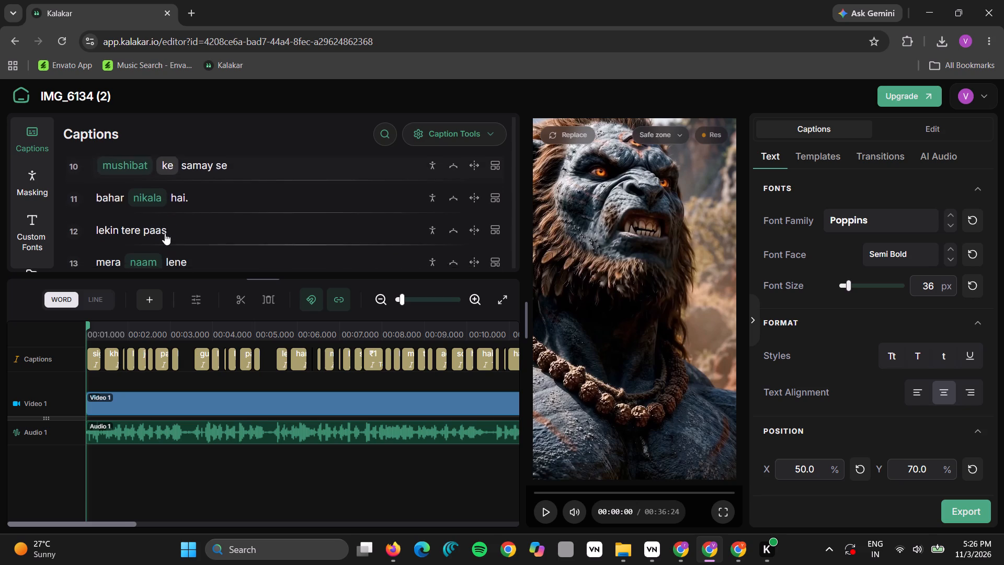
pyautogui.scroll(-4, 165, 233)
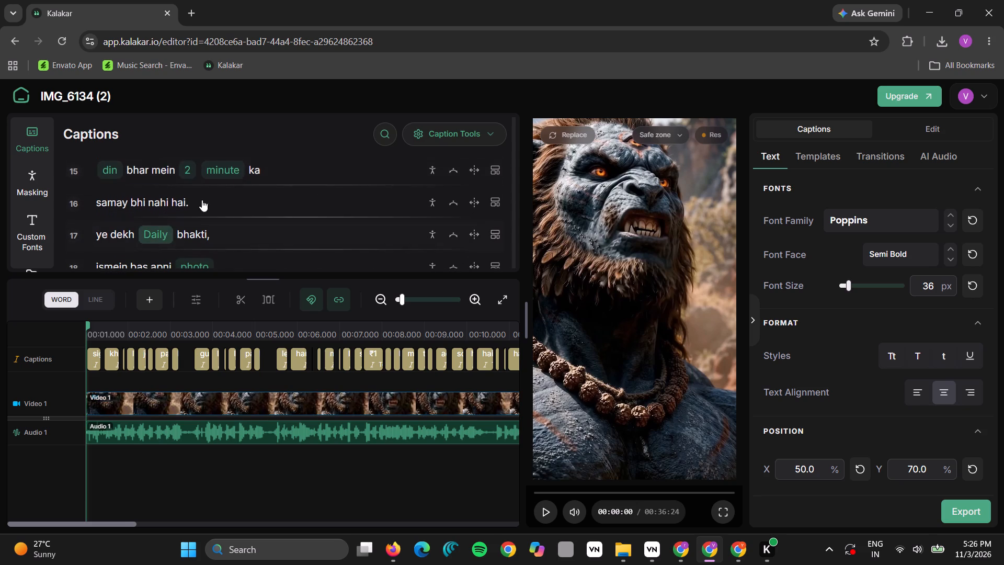
pyautogui.click(256, 168)
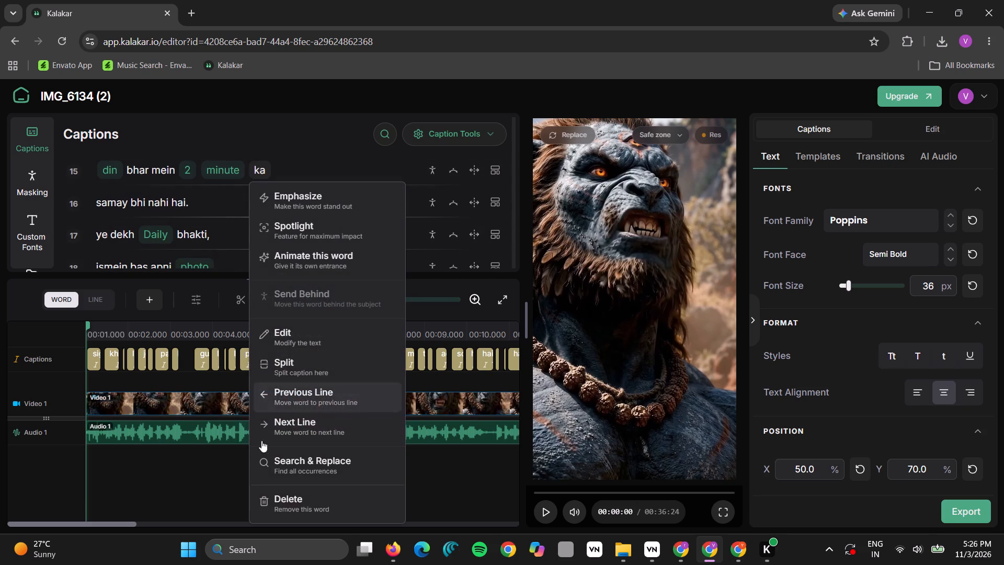
pyautogui.click(289, 415)
# Play the video up to the Daily Bhakti phone shot and delete the caption words from "ye dekh Daily bhakti," through "phir".
pyautogui.scroll(-2, 199, 252)
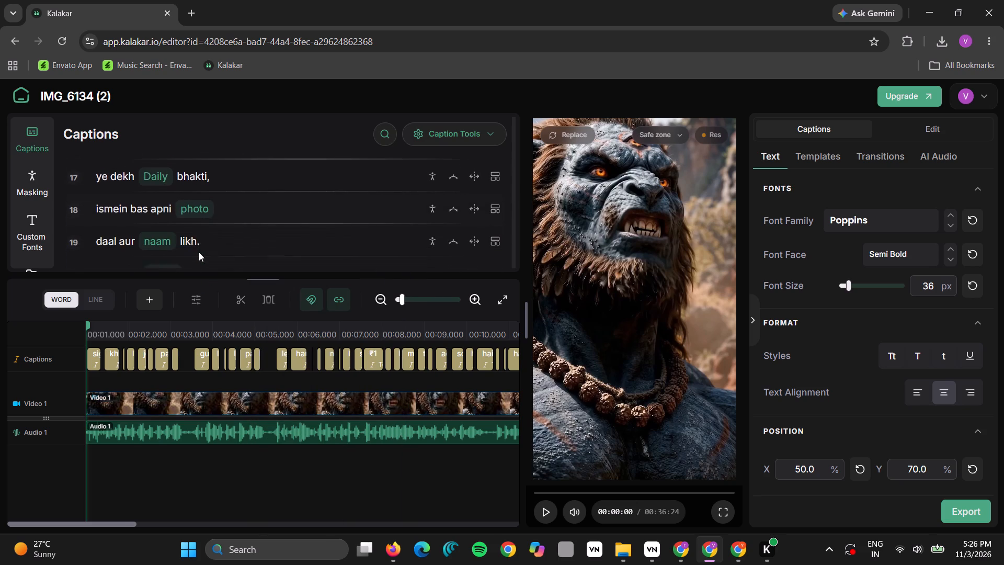
pyautogui.scroll(-2, 199, 252)
pyautogui.hscroll(1, 199, 252)
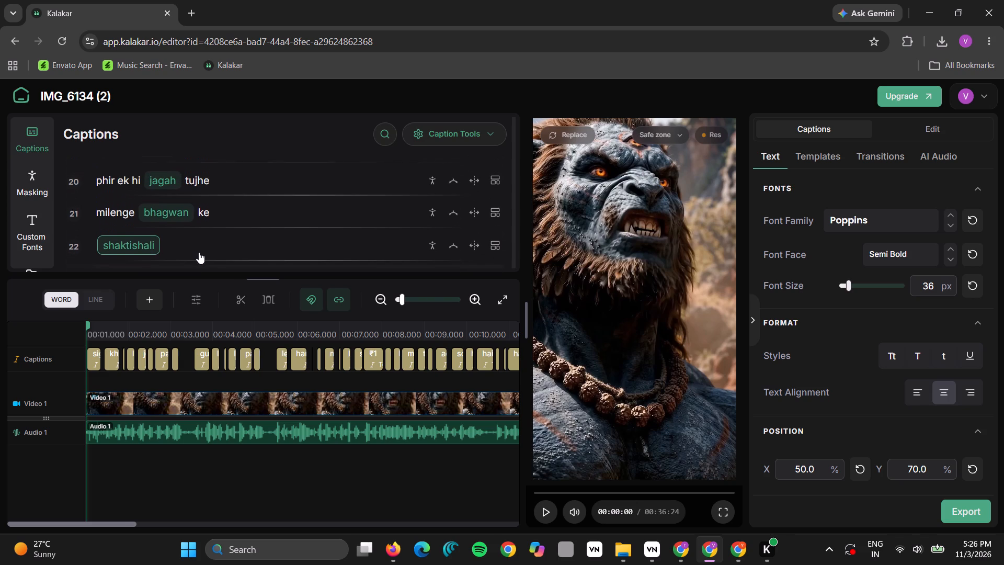
pyautogui.hscroll(1, 199, 252)
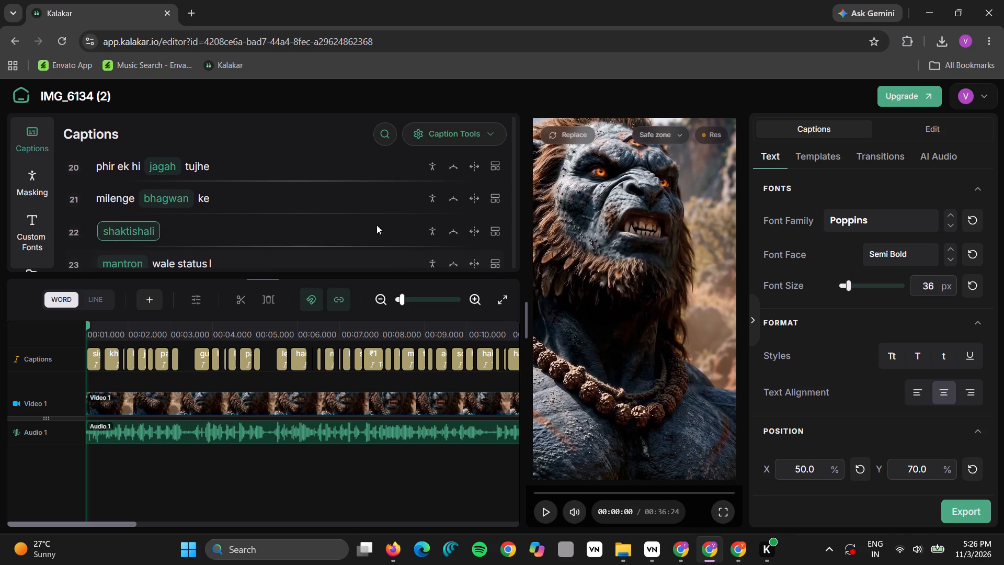
pyautogui.click(545, 514)
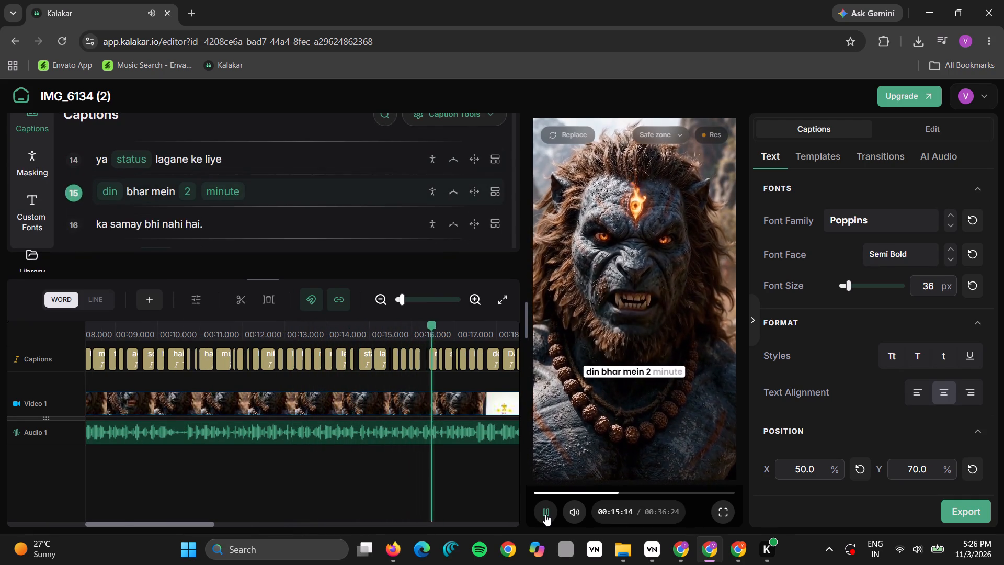
pyautogui.press('space')
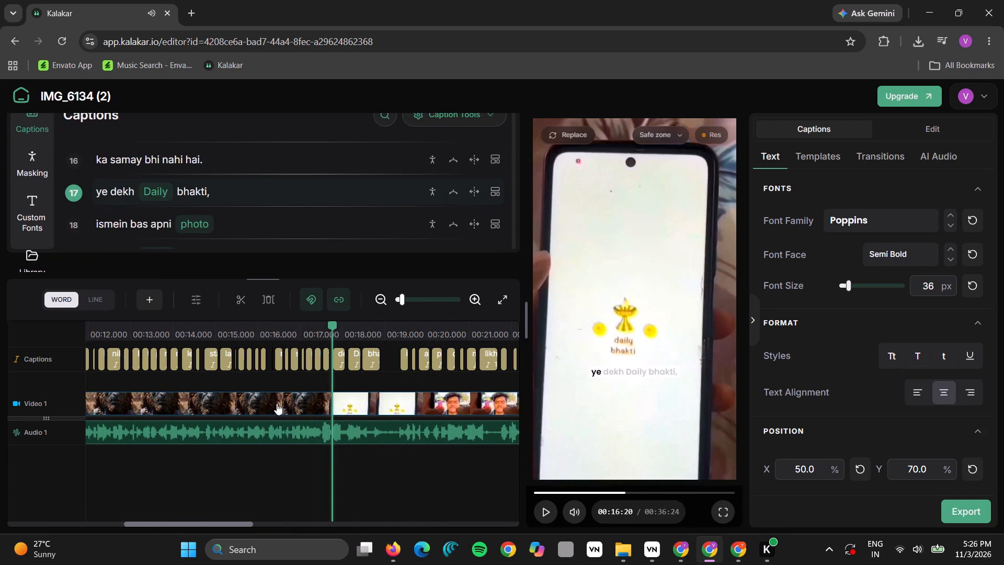
pyautogui.moveTo(323, 374); pyautogui.dragTo(504, 359)
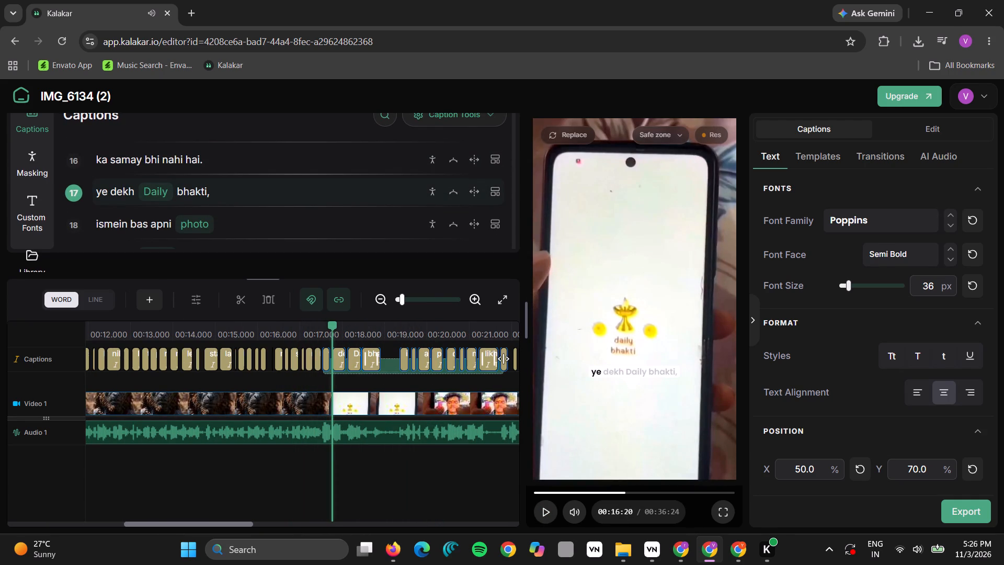
pyautogui.press('Delete')
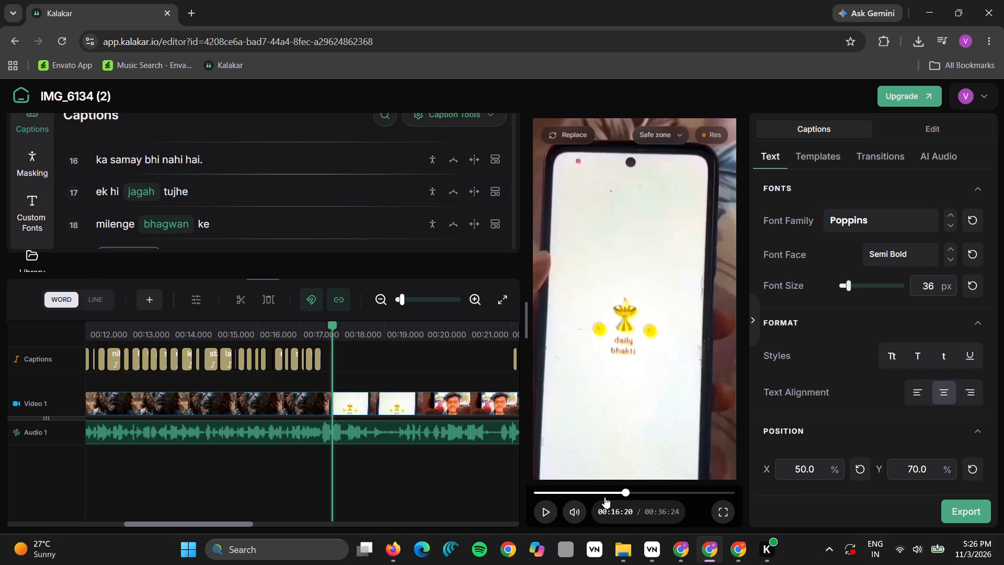
# Replay the section before the phone shot and delete the caption words "samay bhi nahi hai.".
pyautogui.click(604, 497)
pyautogui.press('space')
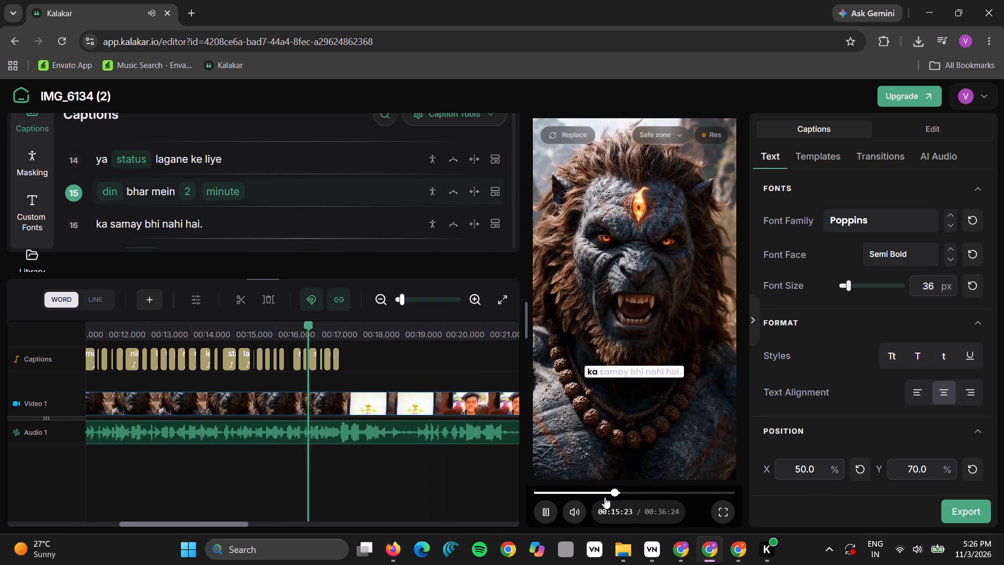
pyautogui.press('space')
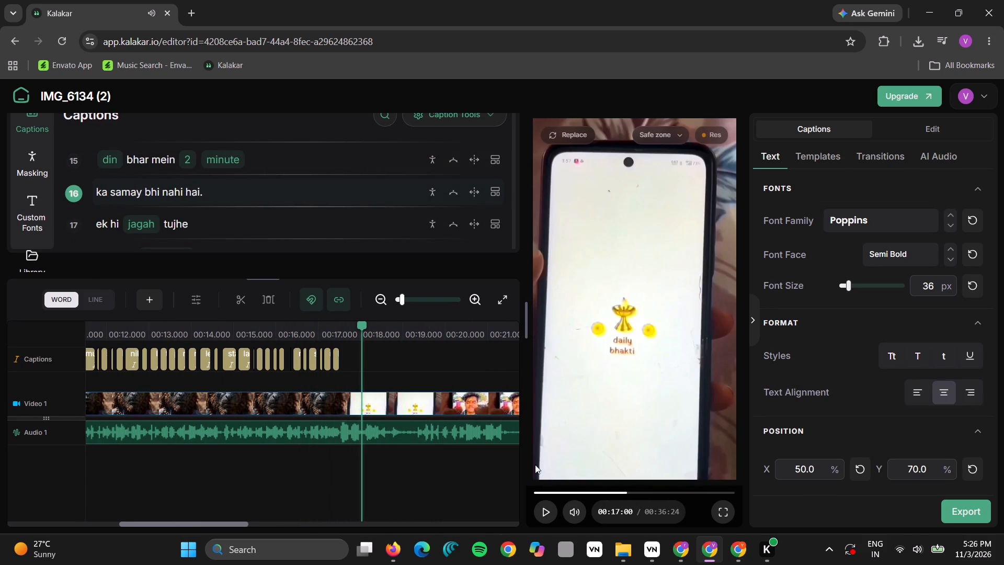
pyautogui.moveTo(361, 382); pyautogui.dragTo(311, 366)
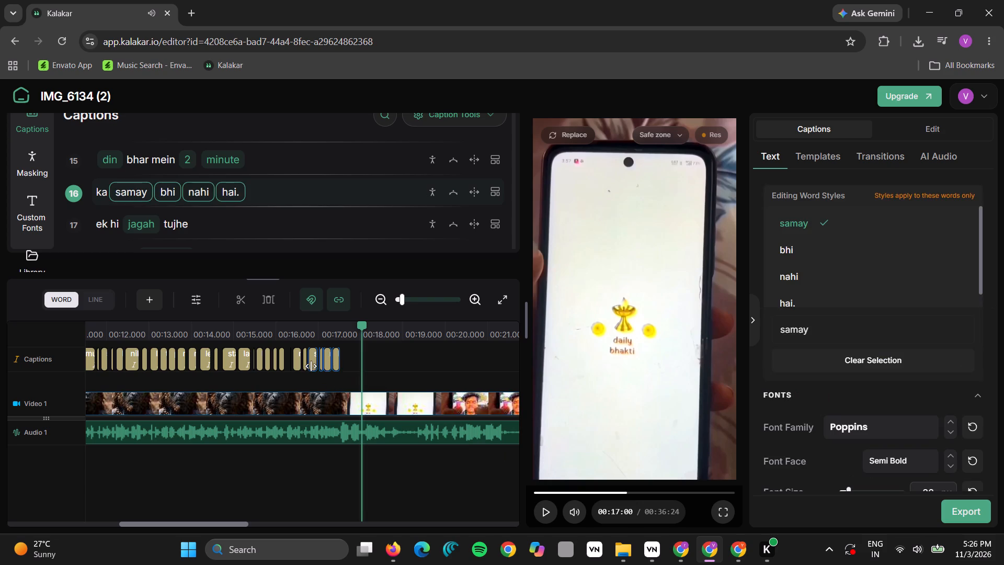
pyautogui.press('Delete')
# Play through the phone footage and delete the captions from "ek hi jagah tujhe" up to just before "agar teri dasha aur disha".
pyautogui.click(615, 495)
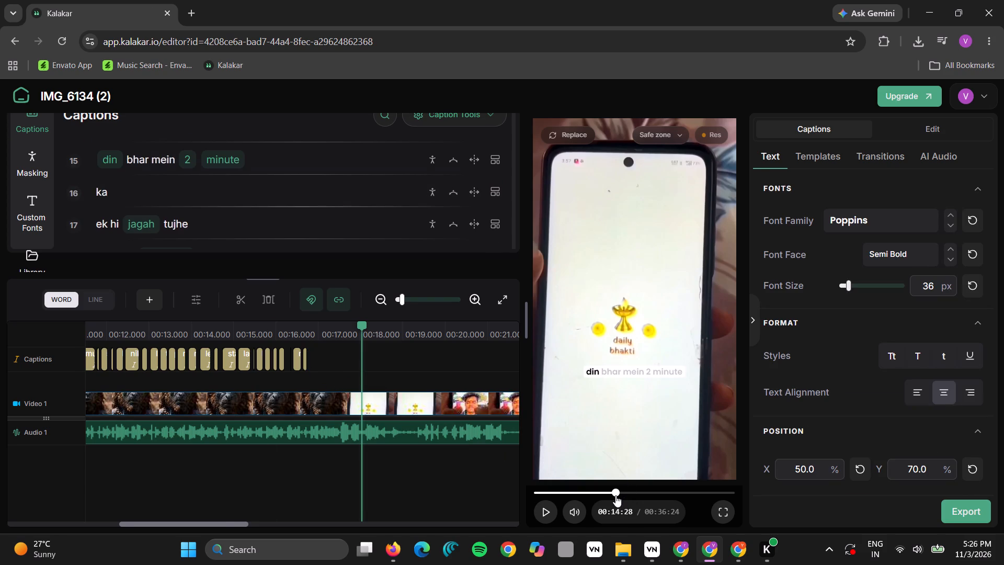
pyautogui.press('space')
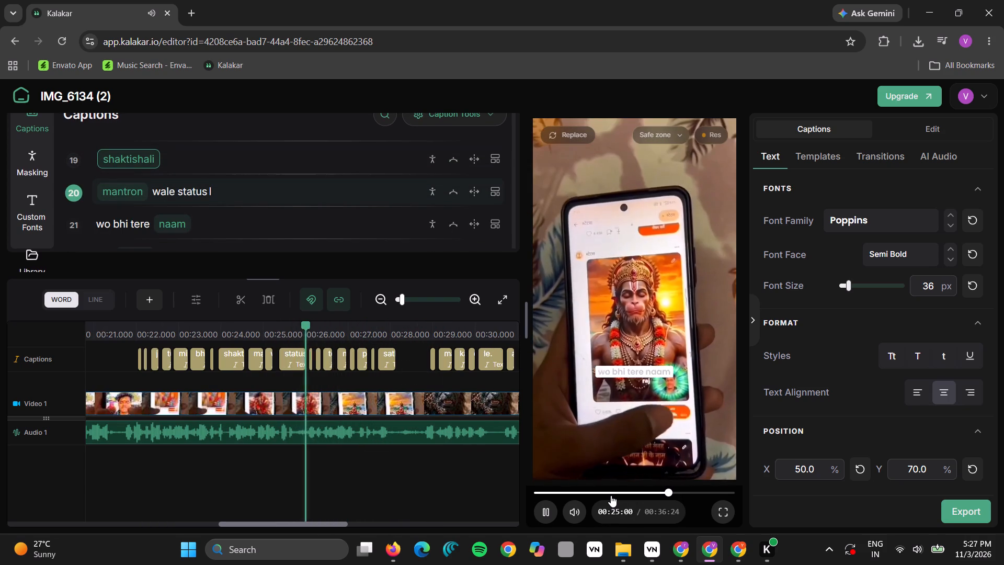
pyautogui.press('space')
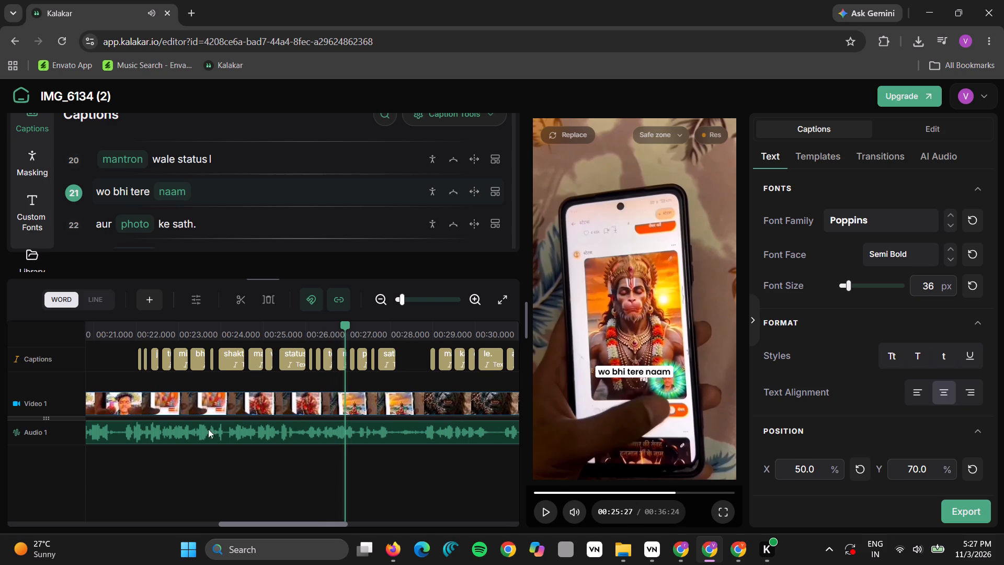
pyautogui.moveTo(117, 373); pyautogui.dragTo(501, 359)
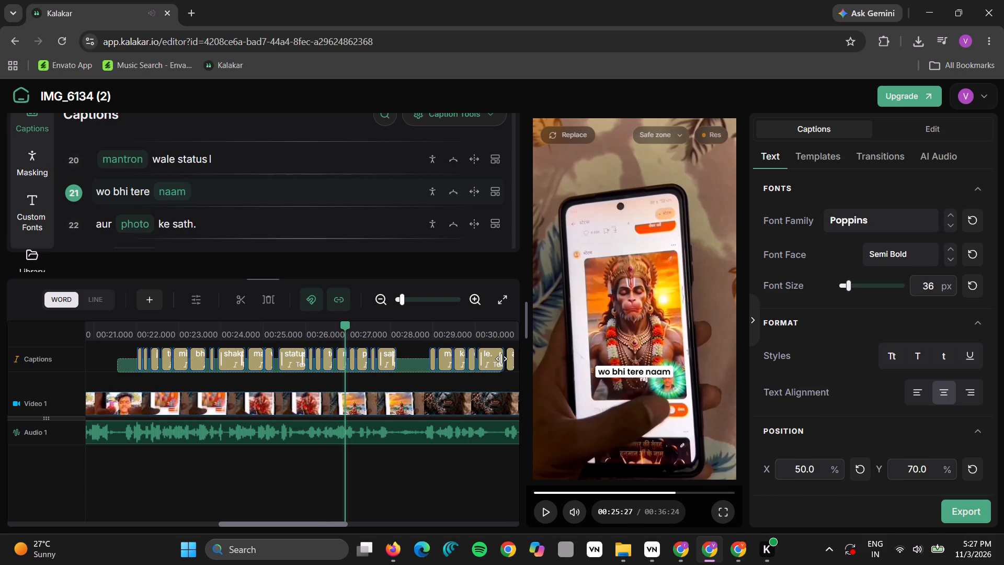
pyautogui.press('Delete')
# Play on to the Install Now end card and delete the captions from "hanuman nahi hai." through the end of the video.
pyautogui.press('space')
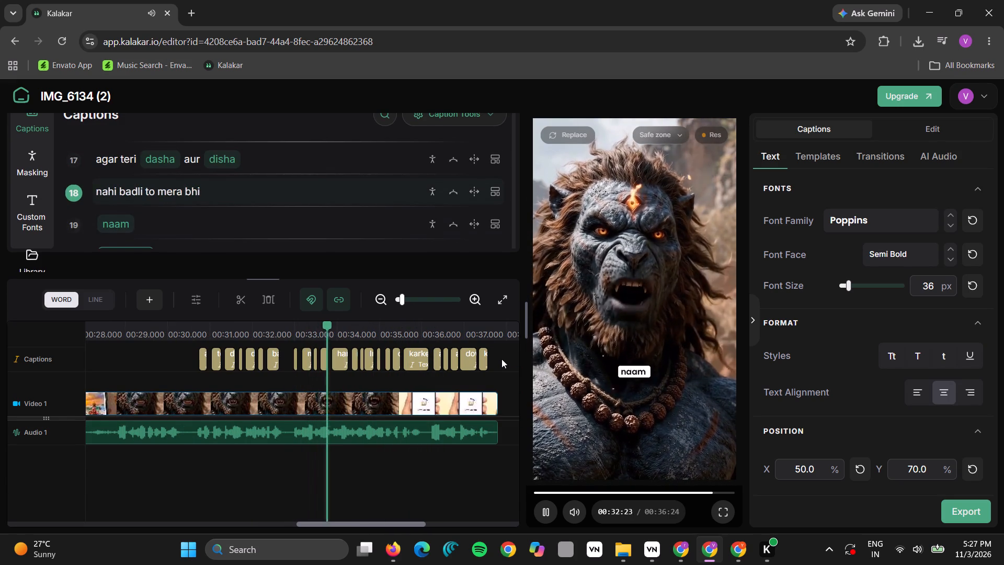
pyautogui.press('space')
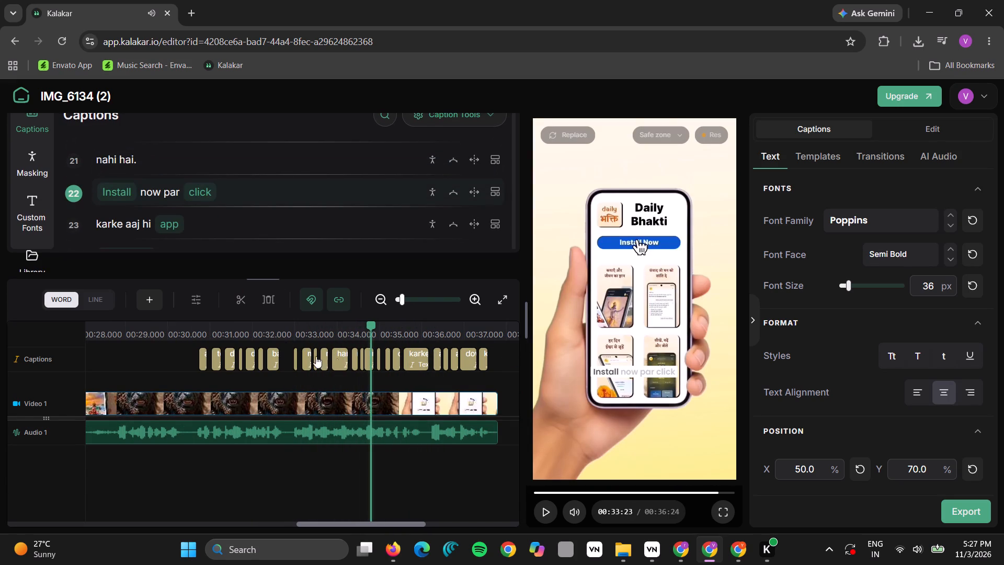
pyautogui.moveTo(339, 372); pyautogui.dragTo(499, 350)
pyautogui.press('Delete')
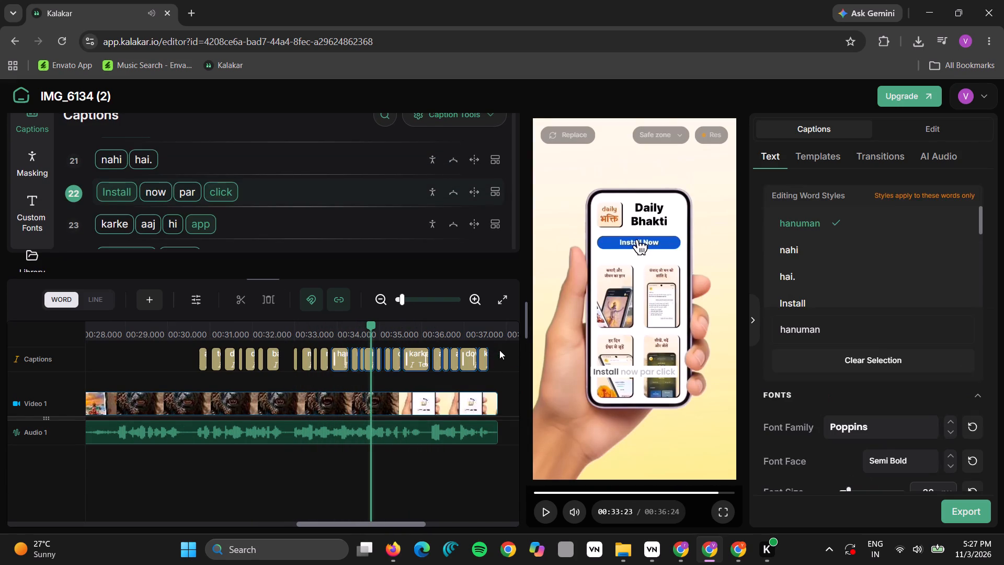
# Play back the later part of the video through its end and revisit the end card to check the remaining captions.
pyautogui.click(651, 496)
pyautogui.press('space')
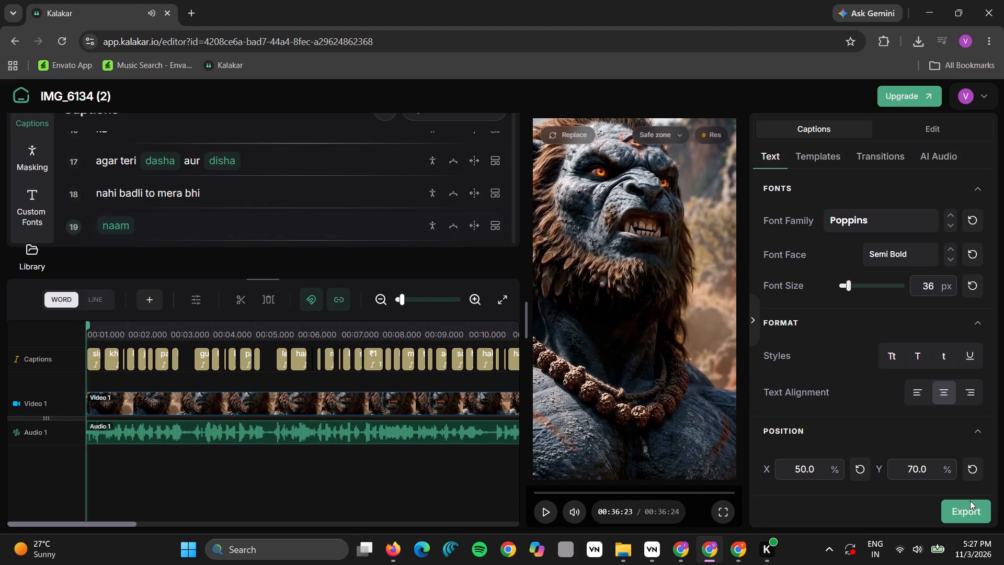
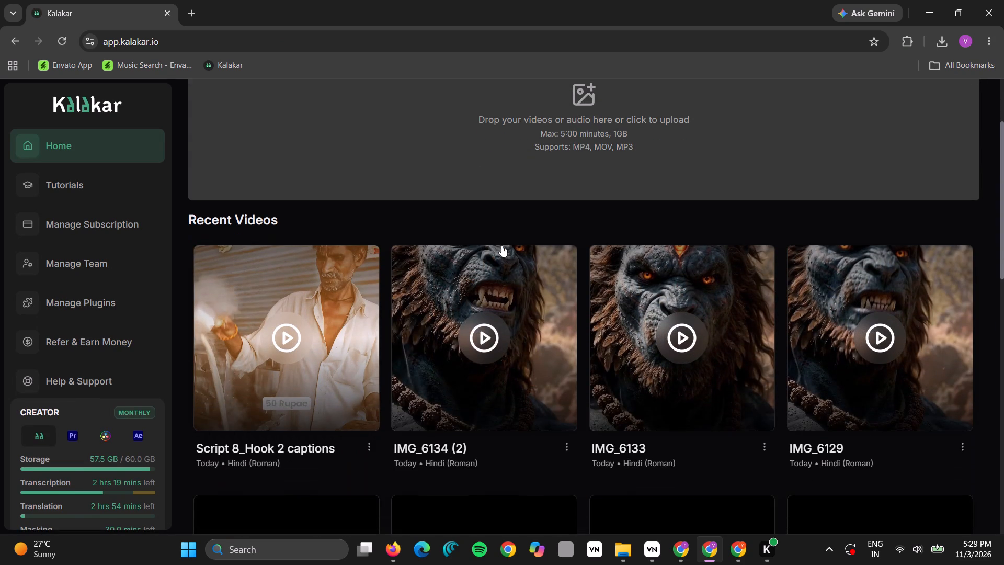
pyautogui.scroll(-1, 501, 245)
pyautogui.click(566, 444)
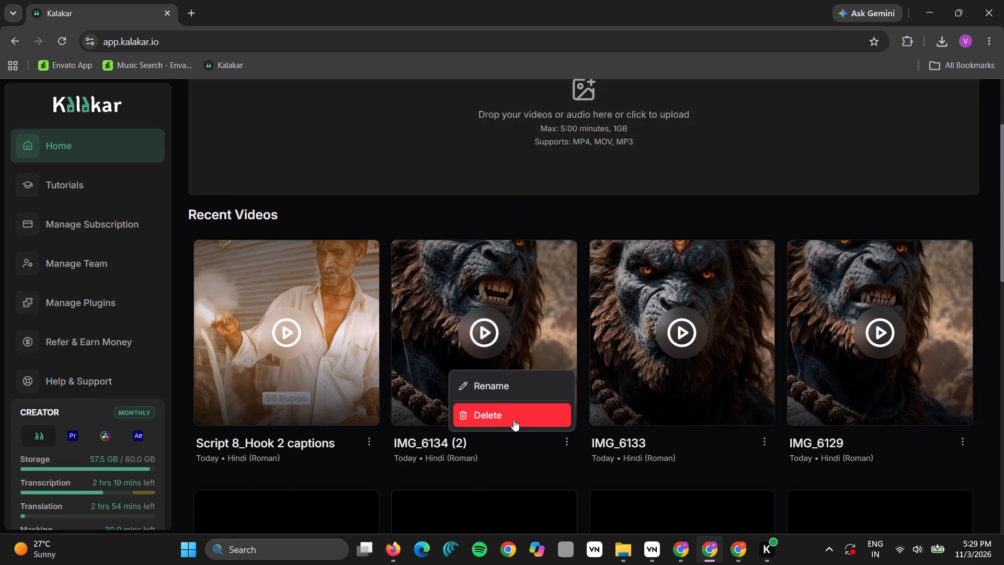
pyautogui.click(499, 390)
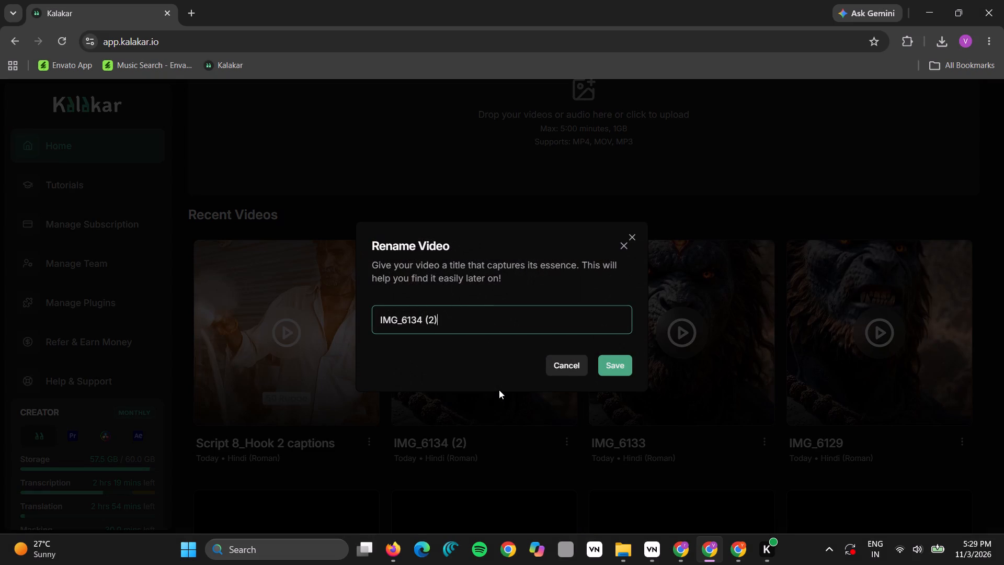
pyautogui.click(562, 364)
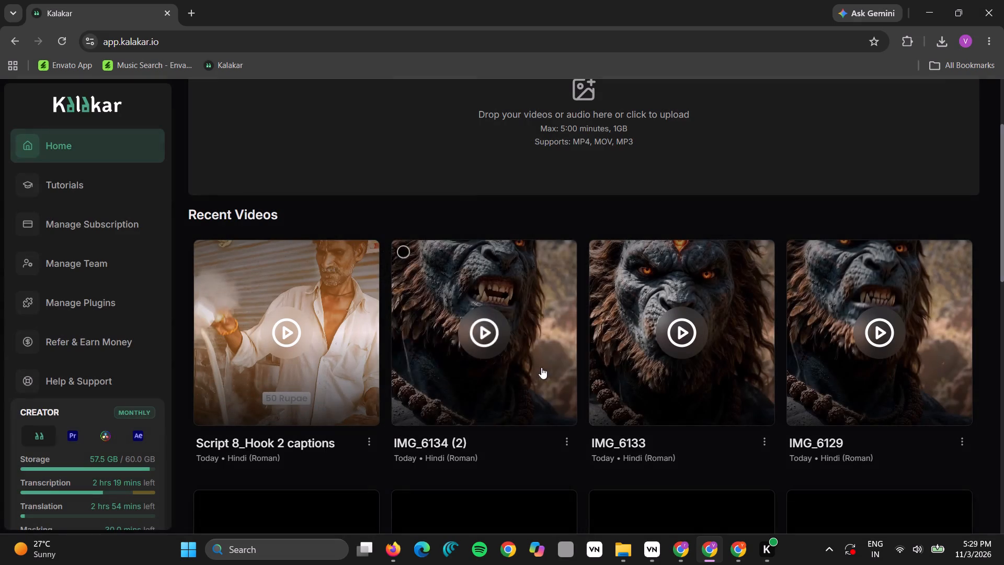
# Select the IMG_6134 (2) project and export it as a video at 1080P resolution.
pyautogui.click(397, 248)
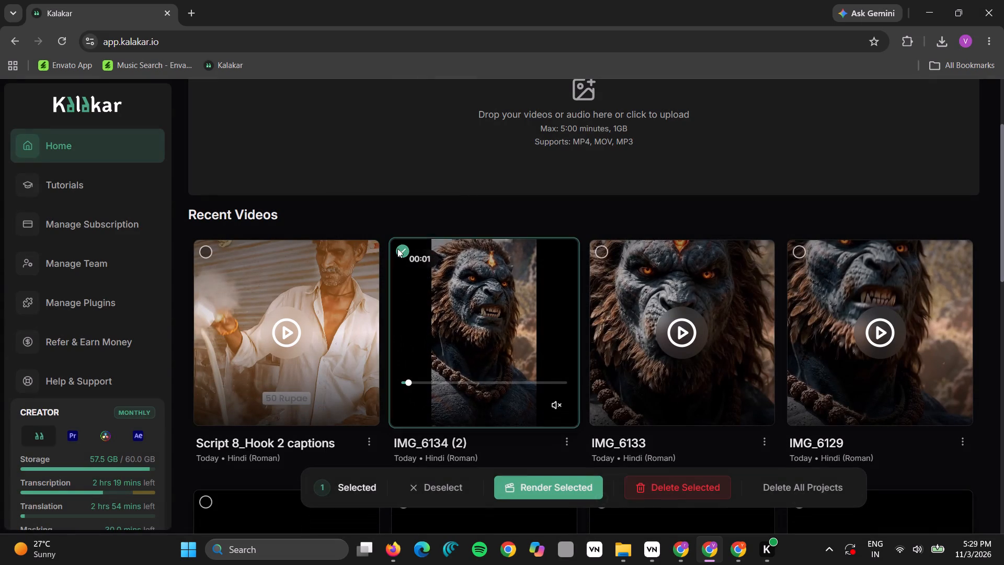
pyautogui.click(546, 483)
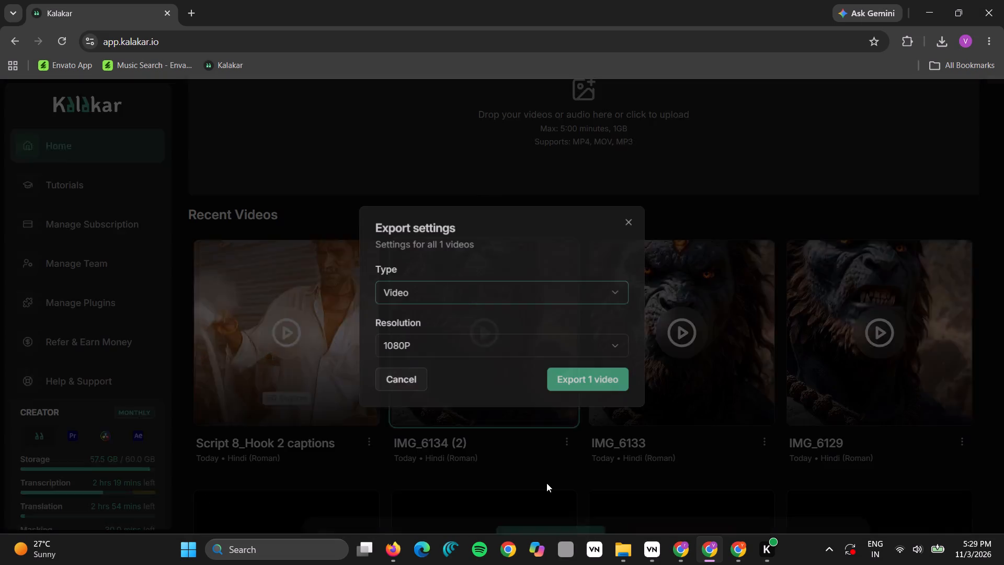
pyautogui.click(583, 380)
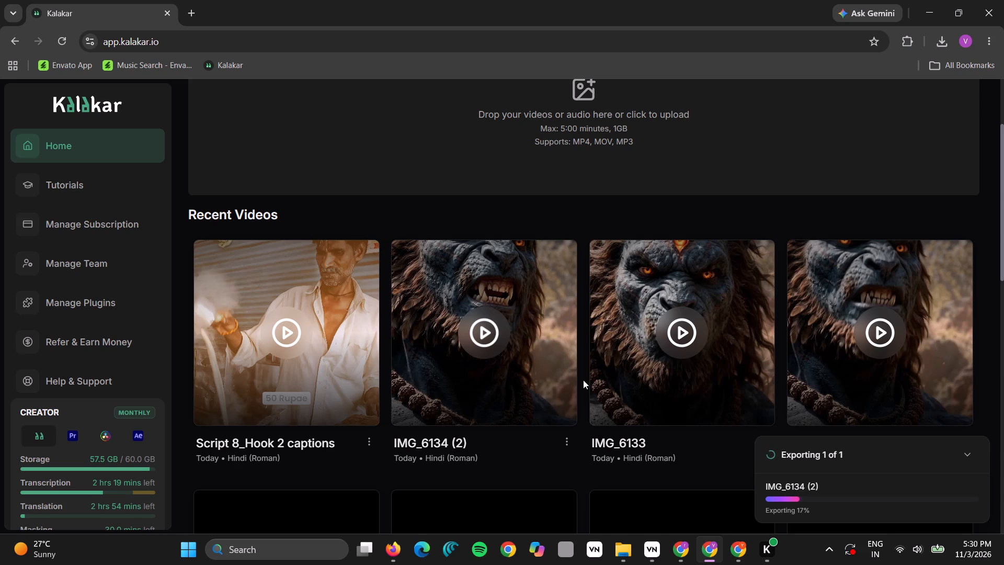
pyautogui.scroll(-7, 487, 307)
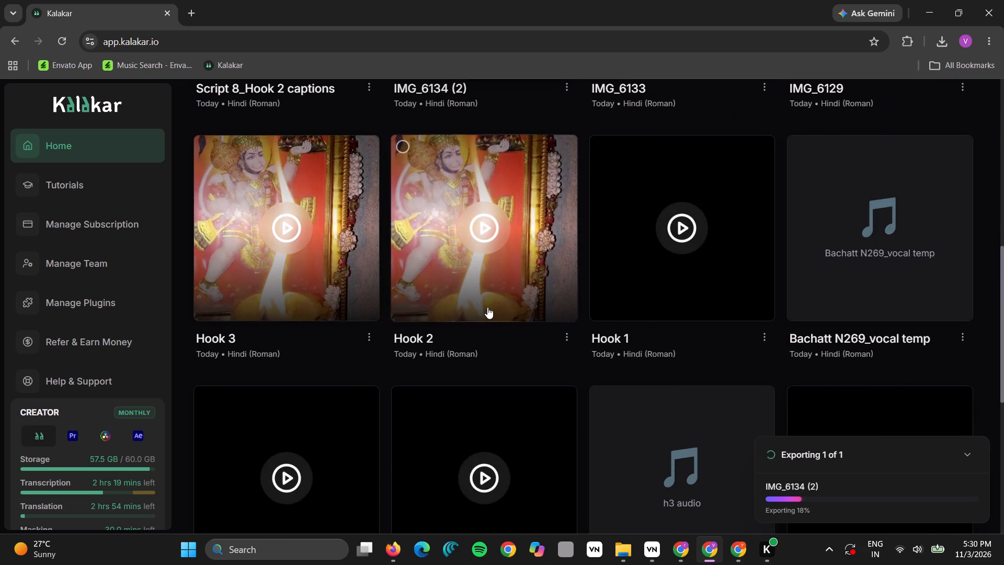
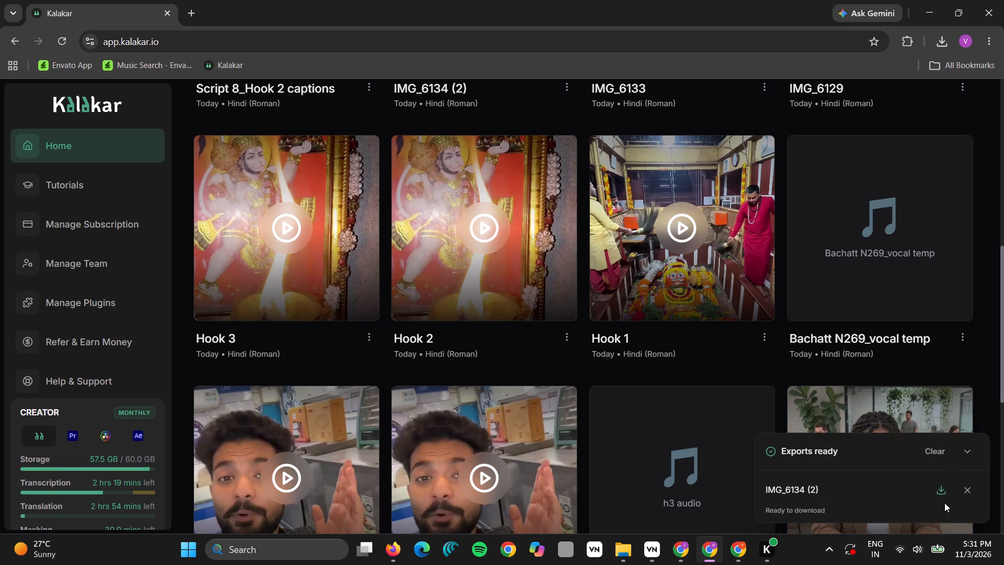
# Download the exported IMG_6134 (2) video into the Desktop's final folder as hook3, replacing the existing file of that name.
pyautogui.click(941, 493)
pyautogui.press('h')
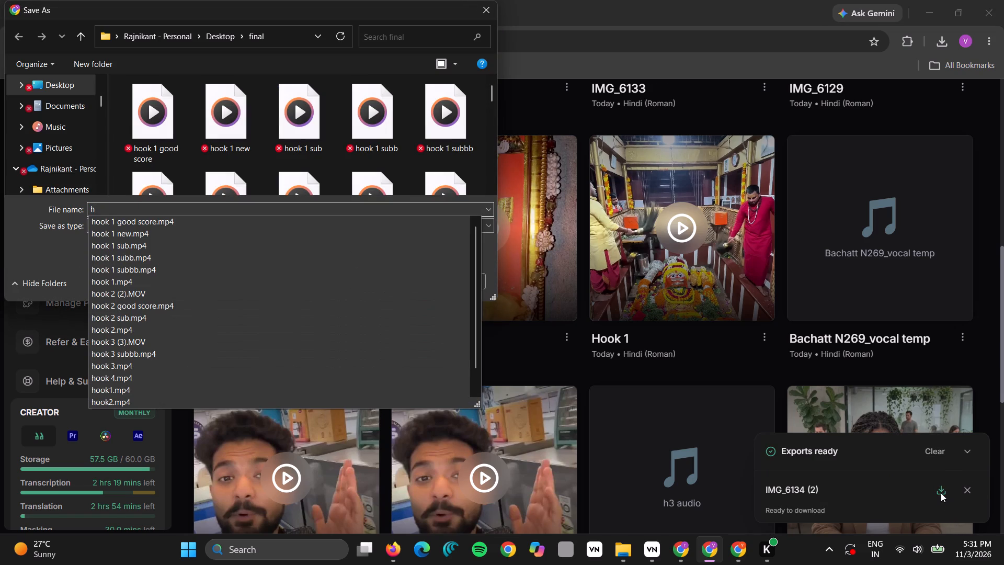
pyautogui.write('ook')
pyautogui.press('3')
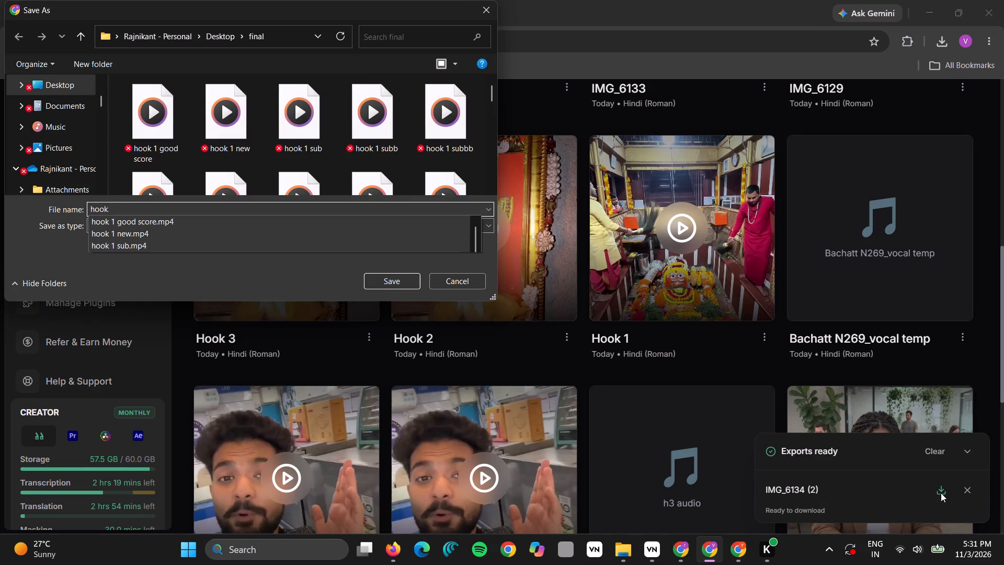
pyautogui.press('Return')
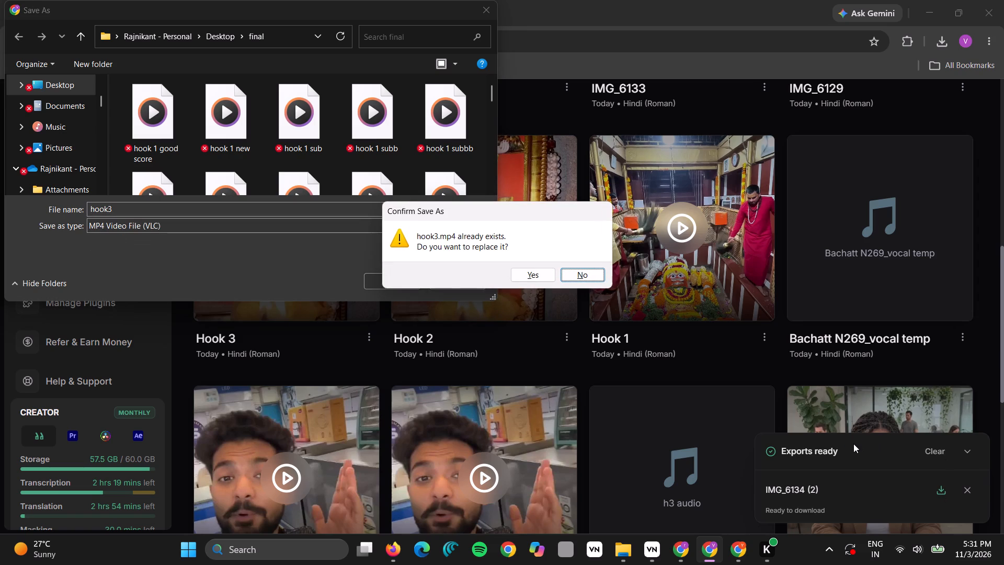
pyautogui.press('Left')
pyautogui.press('Return')
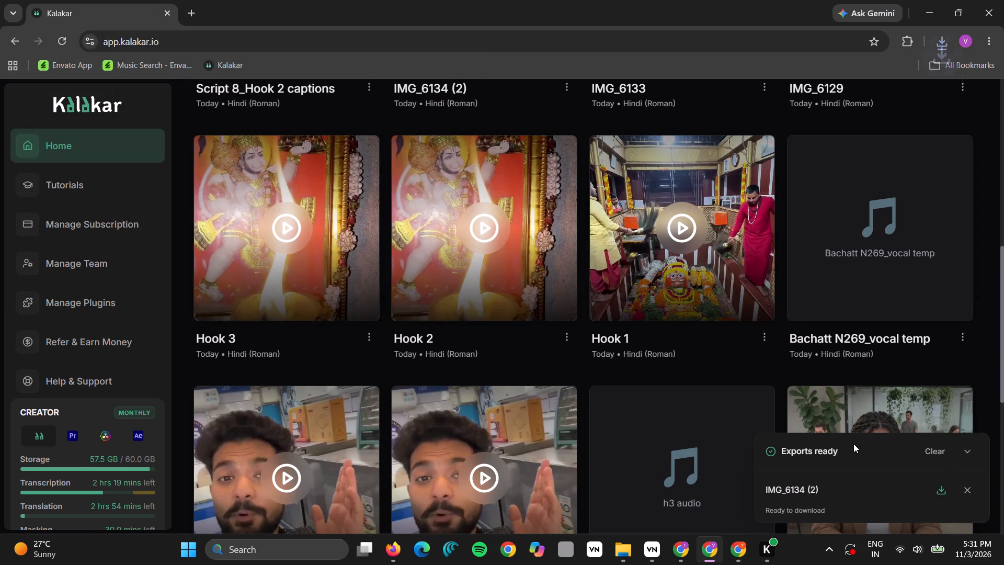
# Carry the downloaded hook3.mp4 from the recent downloads over to the other open Chrome window.
pyautogui.moveTo(848, 77); pyautogui.dragTo(751, 533)
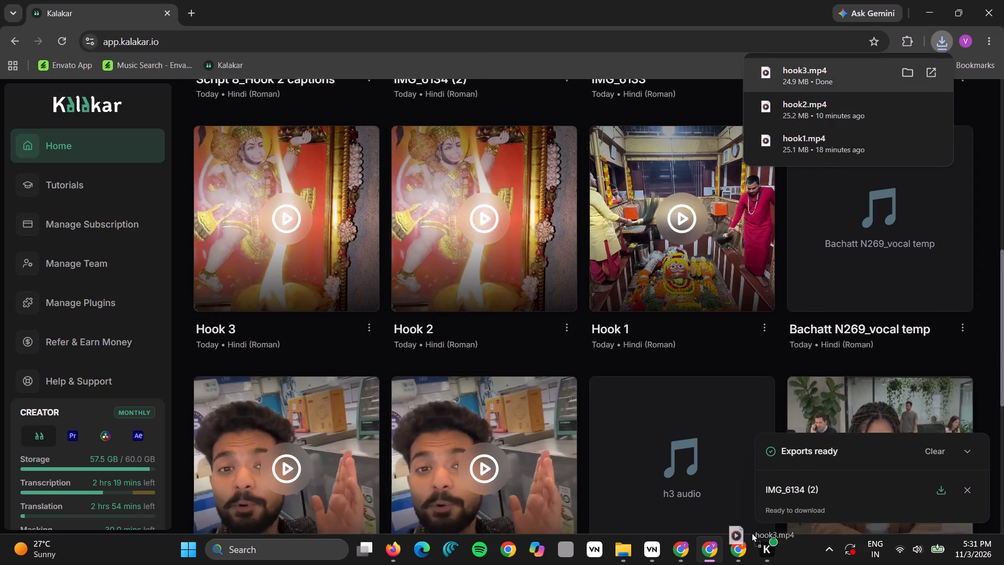
# Upload hook3.mp4 to the 3 nov 1 folder in Google Drive.
pyautogui.moveTo(751, 533); pyautogui.dragTo(666, 420)
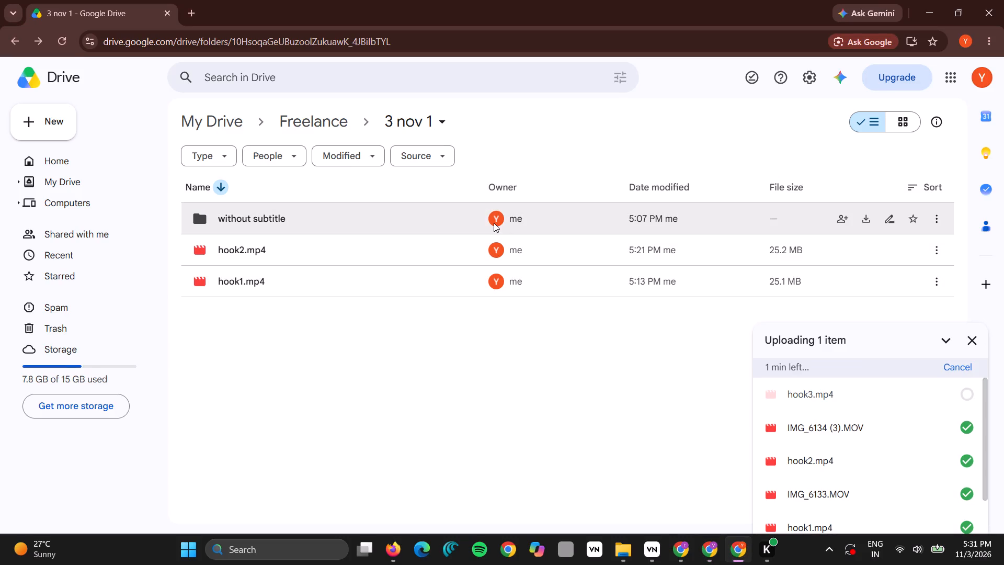
# Open the without subtitle folder and rename IMG_6134 (3).MOV, beginning the new name with "hoo" and keeping the .MOV extension.
pyautogui.doubleClick(494, 223)
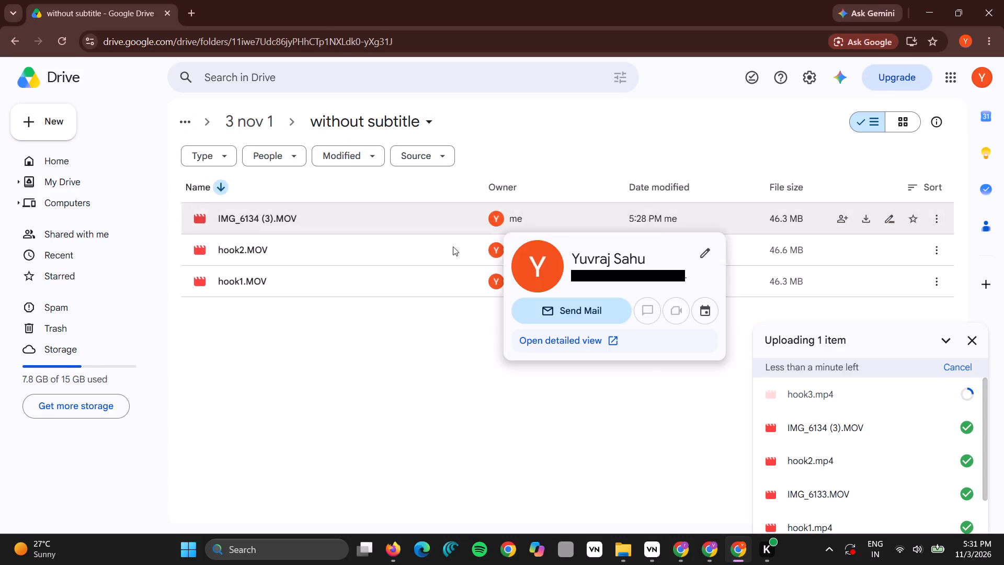
pyautogui.rightClick(425, 222)
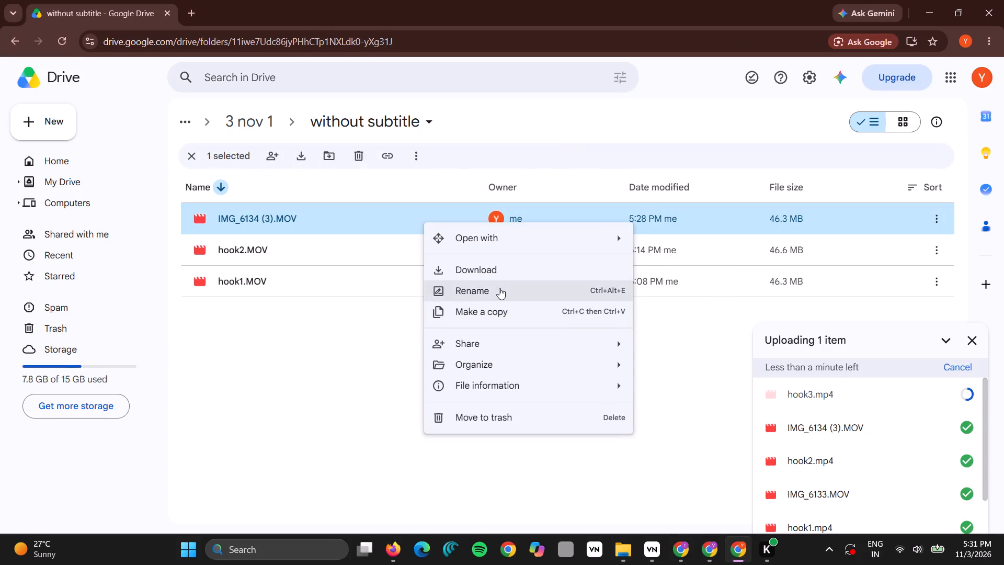
pyautogui.click(499, 288)
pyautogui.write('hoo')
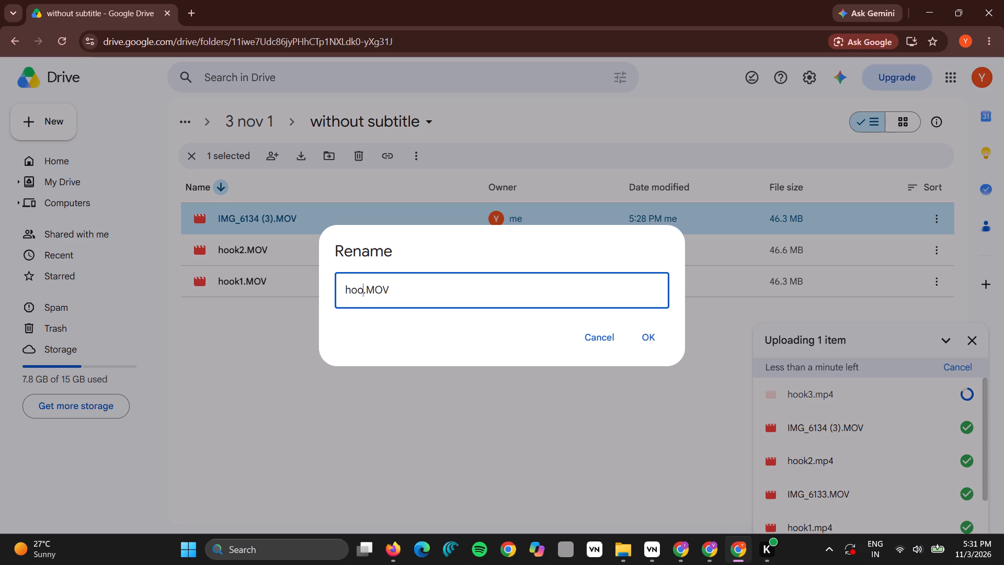
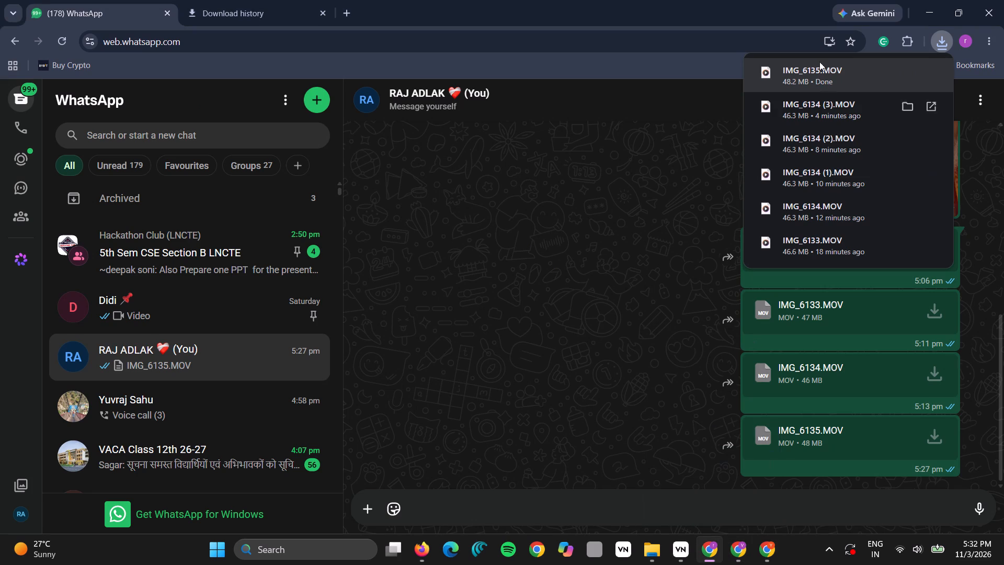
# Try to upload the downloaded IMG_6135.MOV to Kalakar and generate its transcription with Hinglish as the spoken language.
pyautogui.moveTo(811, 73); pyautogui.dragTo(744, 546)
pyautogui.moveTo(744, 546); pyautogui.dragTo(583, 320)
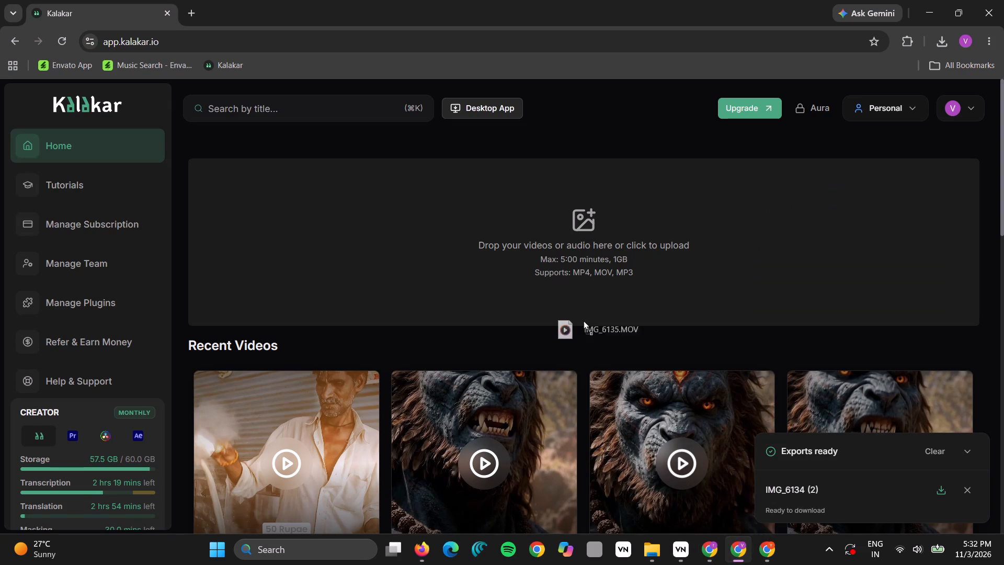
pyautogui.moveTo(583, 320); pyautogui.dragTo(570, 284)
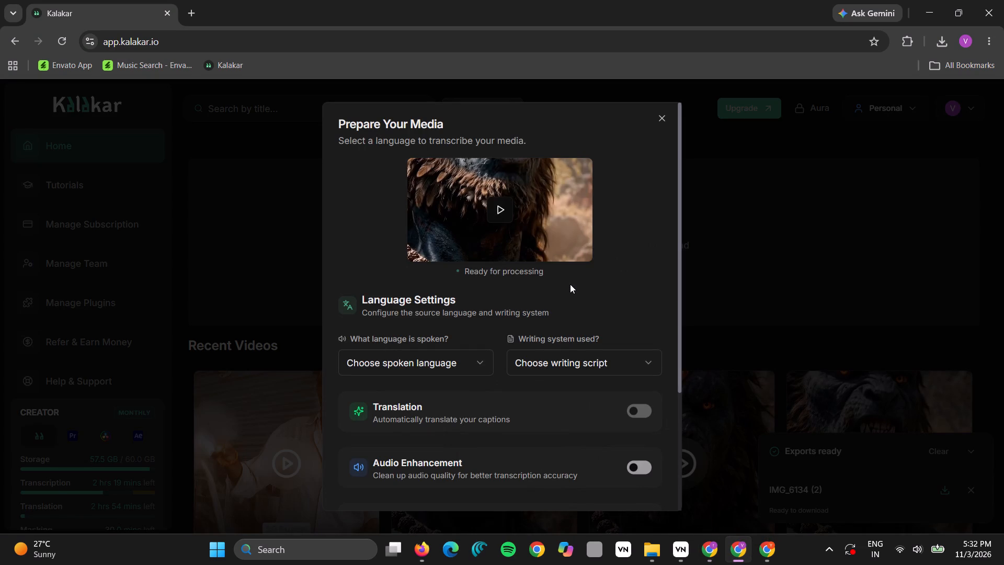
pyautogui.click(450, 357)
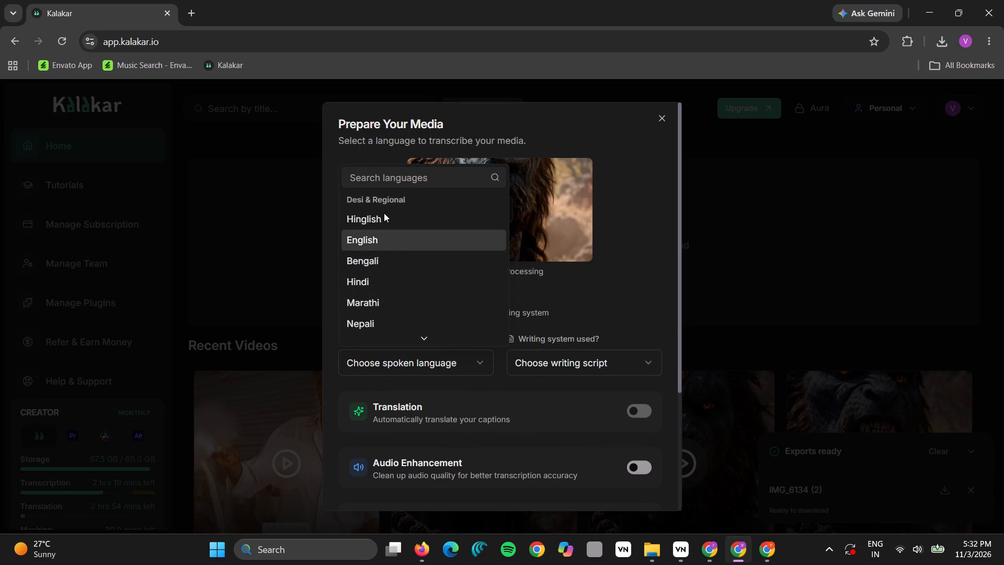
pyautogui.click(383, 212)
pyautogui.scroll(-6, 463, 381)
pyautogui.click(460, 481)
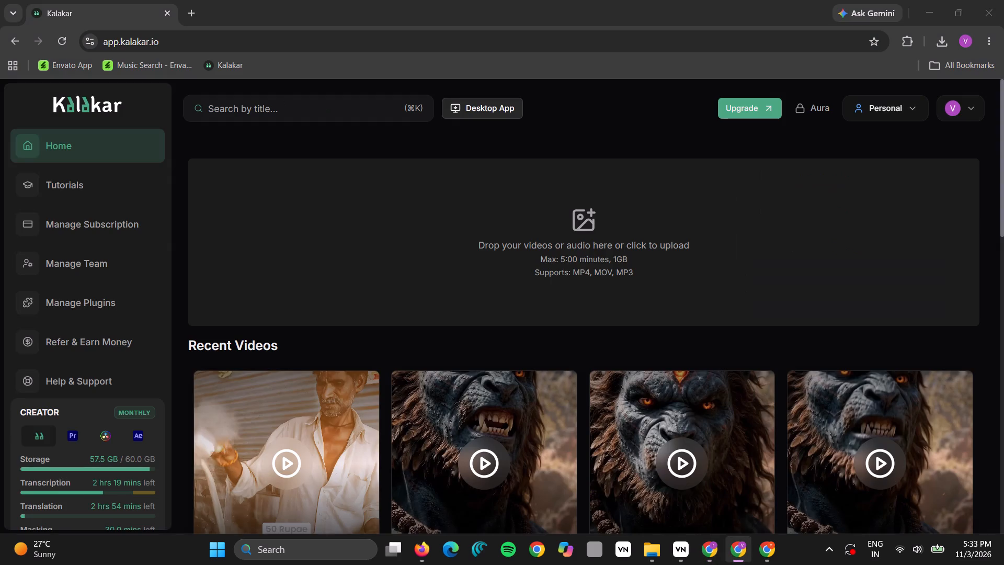
pyautogui.moveTo(717, 564); pyautogui.dragTo(674, 261)
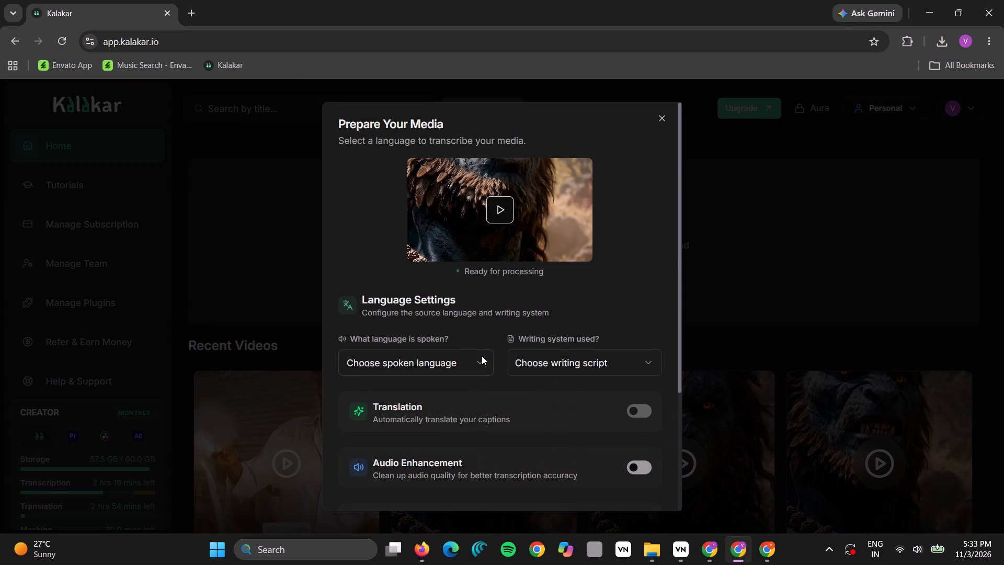
pyautogui.click(460, 355)
pyautogui.click(375, 224)
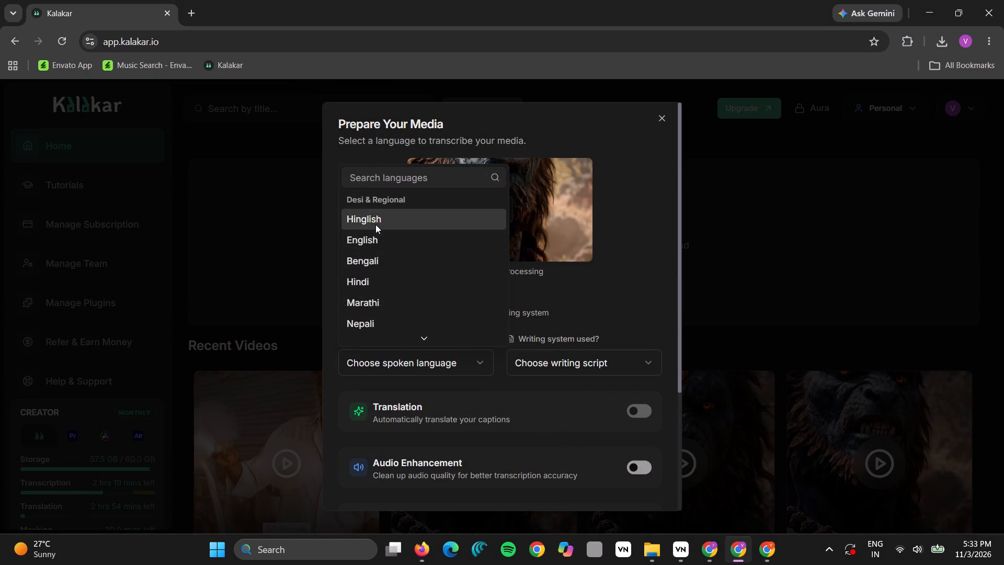
pyautogui.scroll(-5, 450, 351)
pyautogui.click(439, 482)
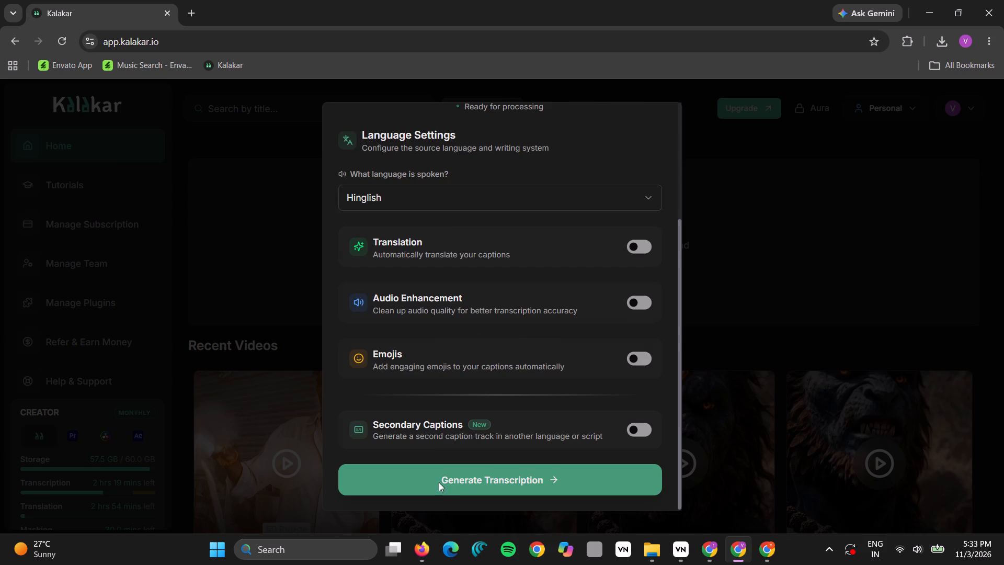
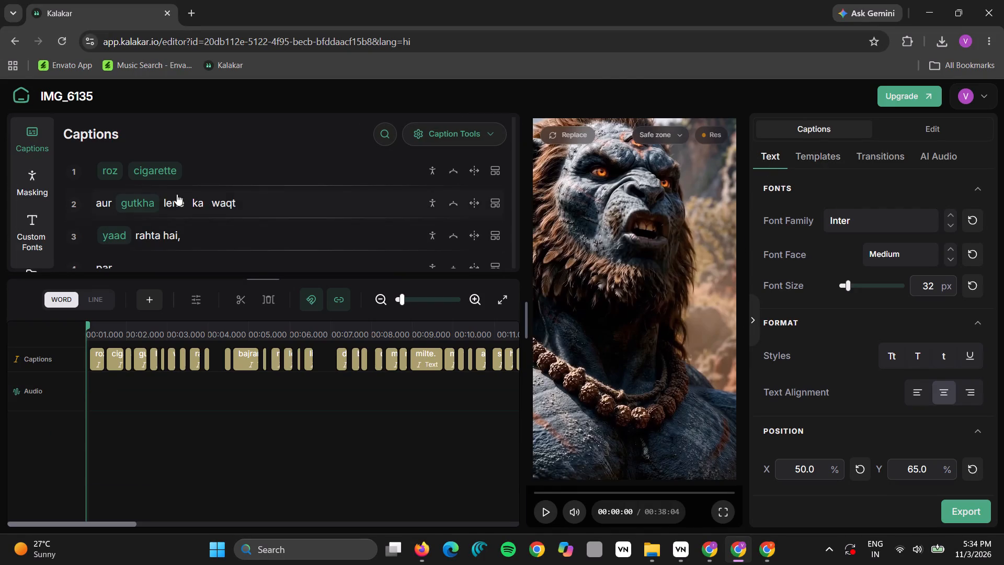
# Regroup the opening caption lines as "roz cigarette aur gutkha" and "lene ka waqt yaad rahta hai,".
pyautogui.click(169, 198)
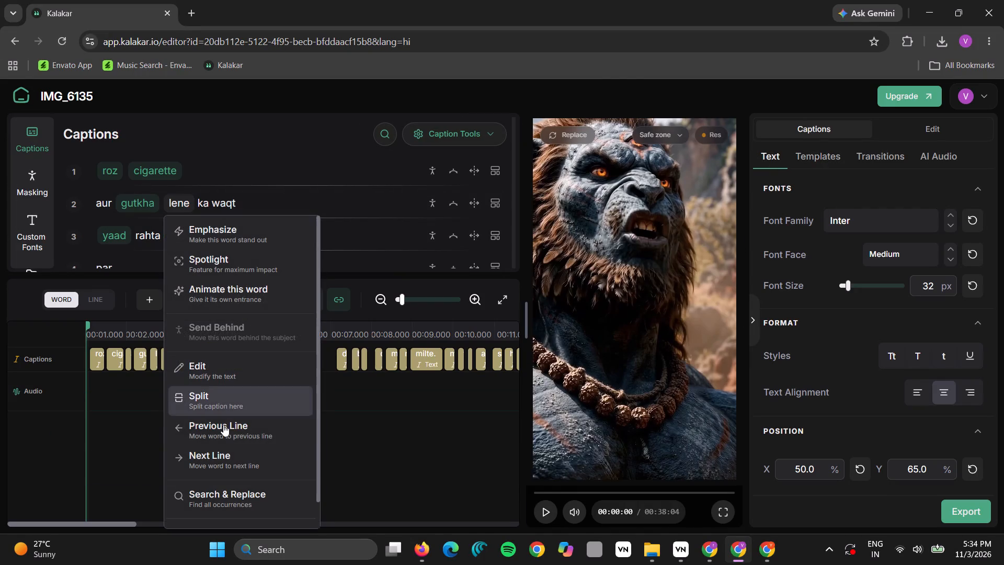
pyautogui.click(223, 425)
pyautogui.click(256, 169)
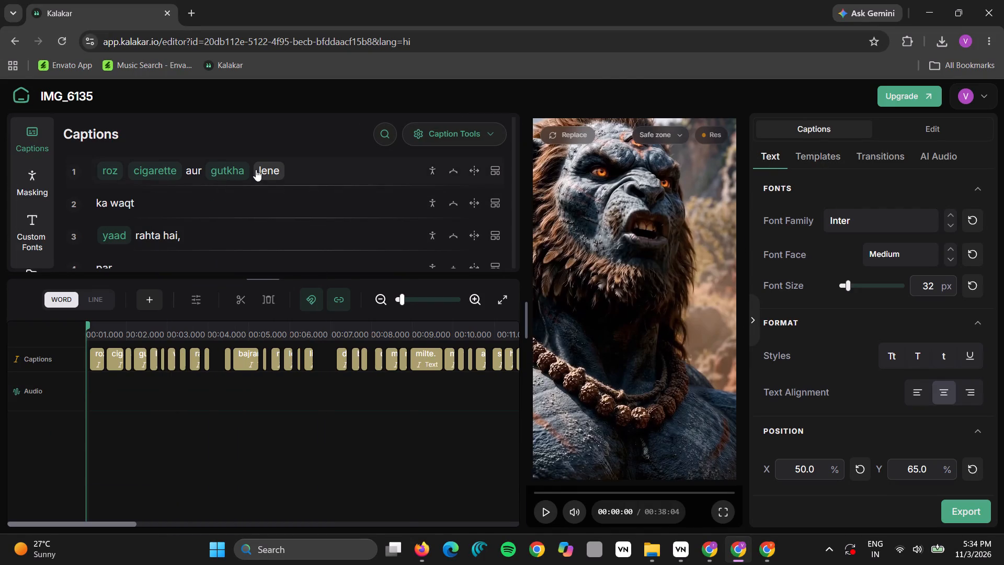
pyautogui.click(291, 435)
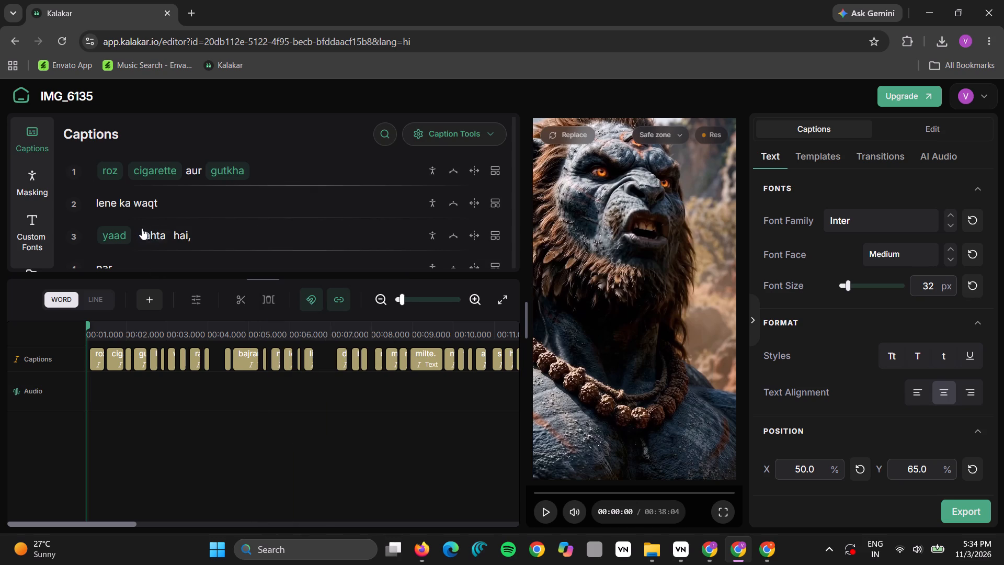
pyautogui.click(177, 235)
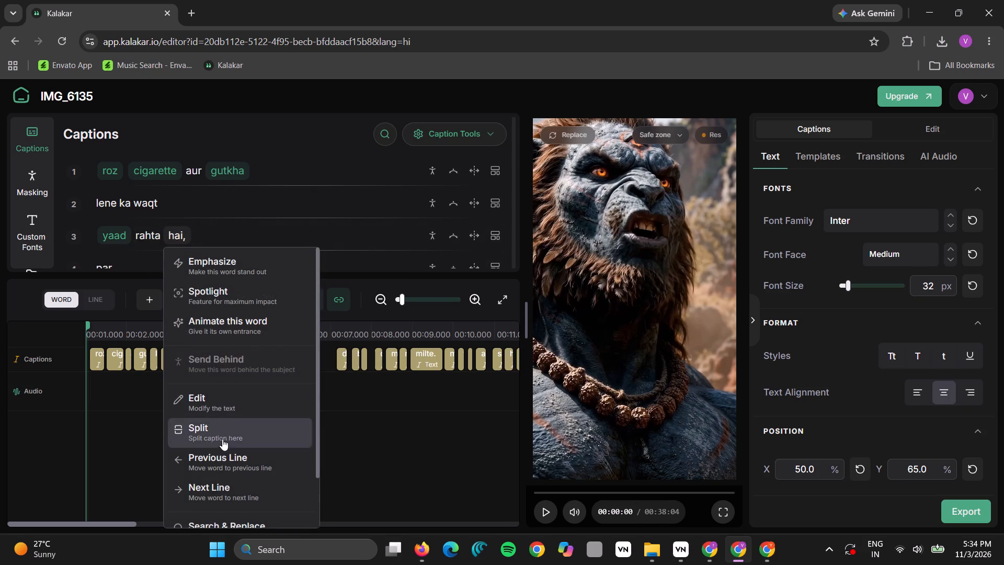
pyautogui.click(222, 453)
# Regroup caption lines 3 and 4 as "par bajrangbali" and "ka naam lene ke liye".
pyautogui.scroll(-1, 161, 258)
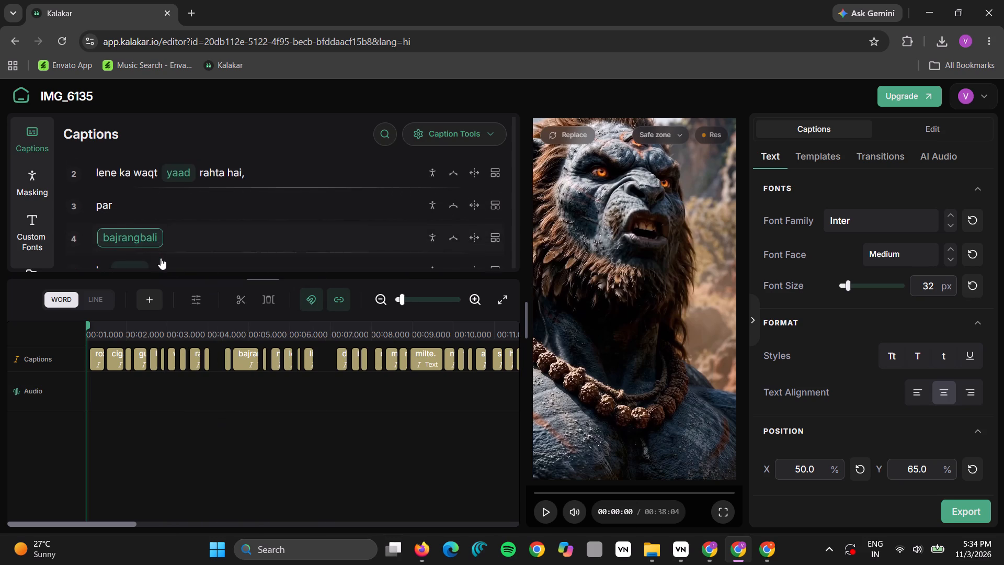
pyautogui.scroll(-1, 161, 258)
pyautogui.click(136, 214)
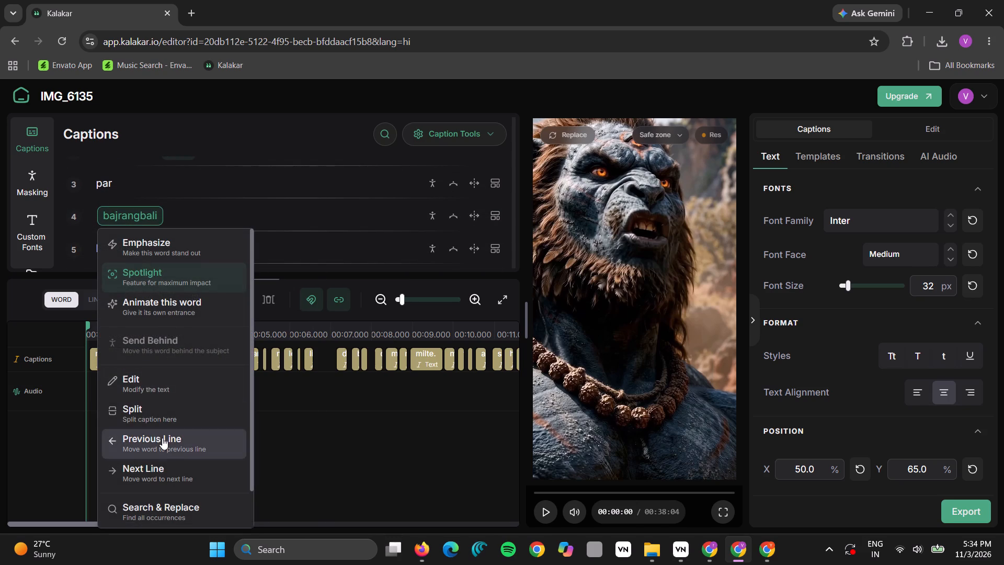
pyautogui.click(162, 438)
pyautogui.click(134, 216)
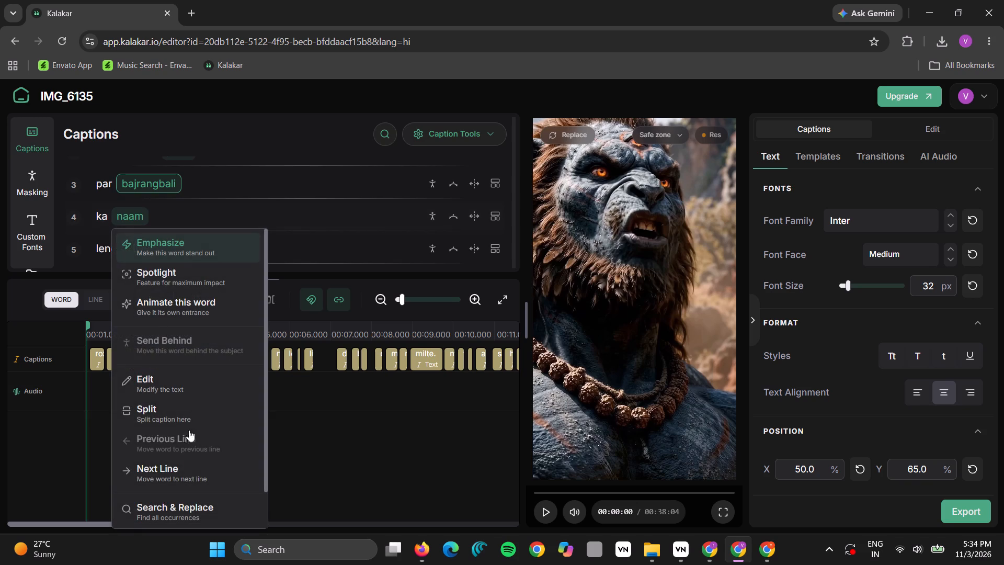
pyautogui.click(191, 468)
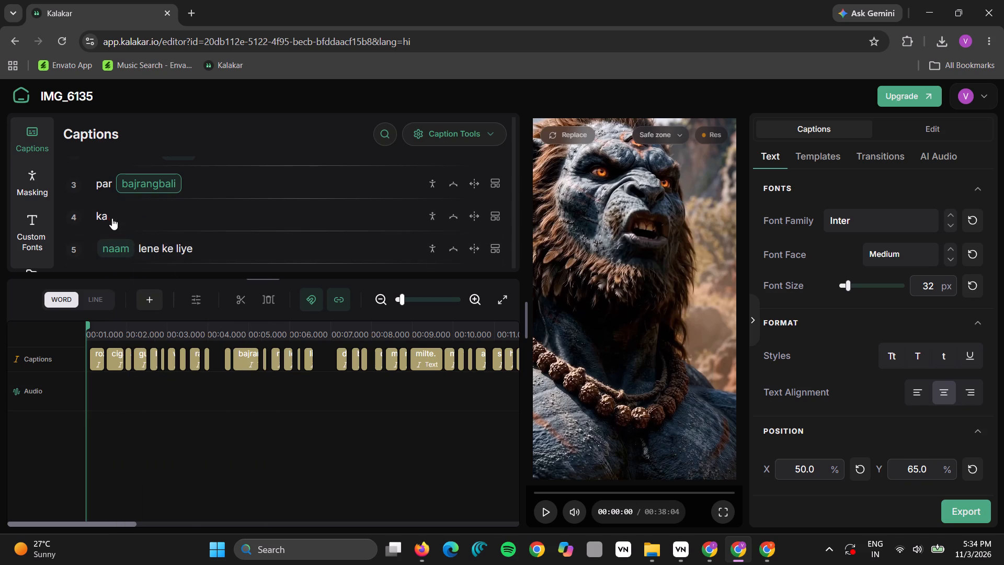
pyautogui.click(102, 214)
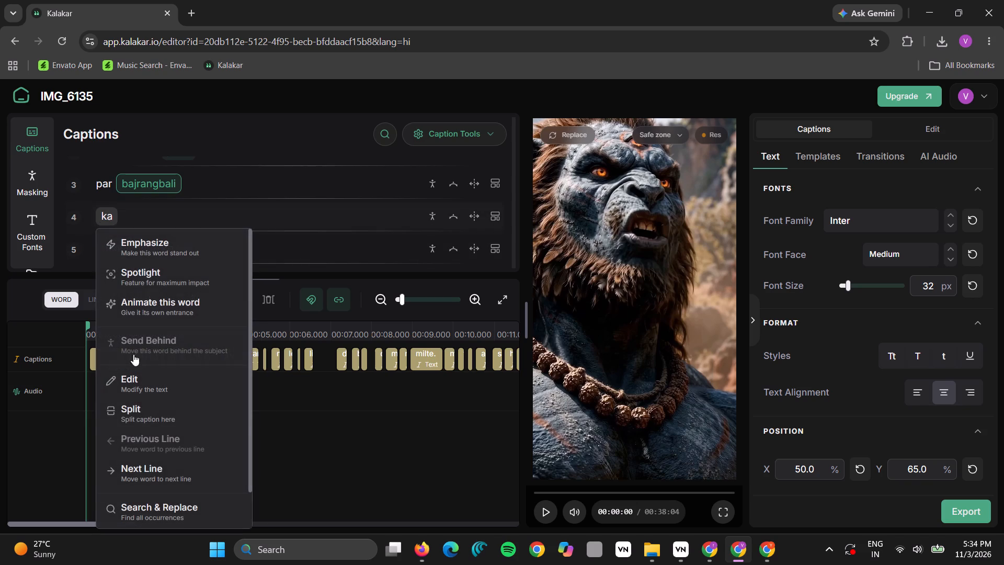
pyautogui.click(142, 464)
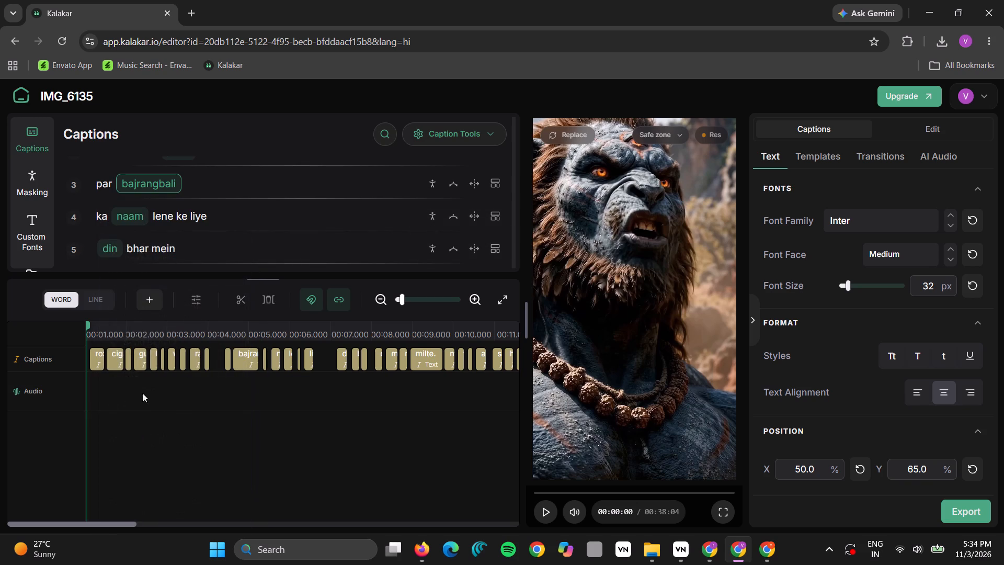
# Regroup caption lines 13 to 15 as "lene ya status lagane ke liye", "din bhar mein do minute" and "ka samay bhi nahi hai.".
pyautogui.scroll(-3, 153, 219)
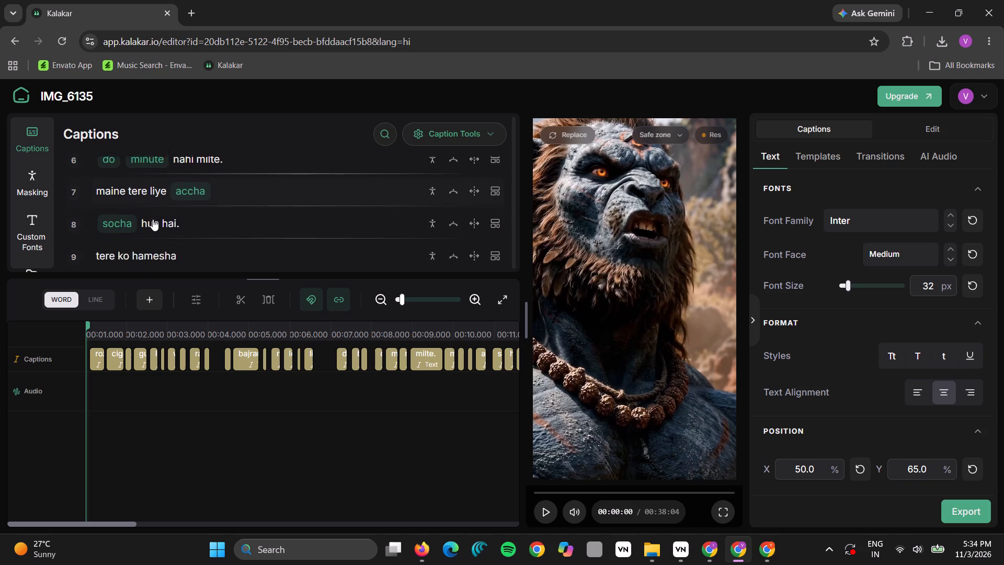
pyautogui.scroll(-3, 153, 219)
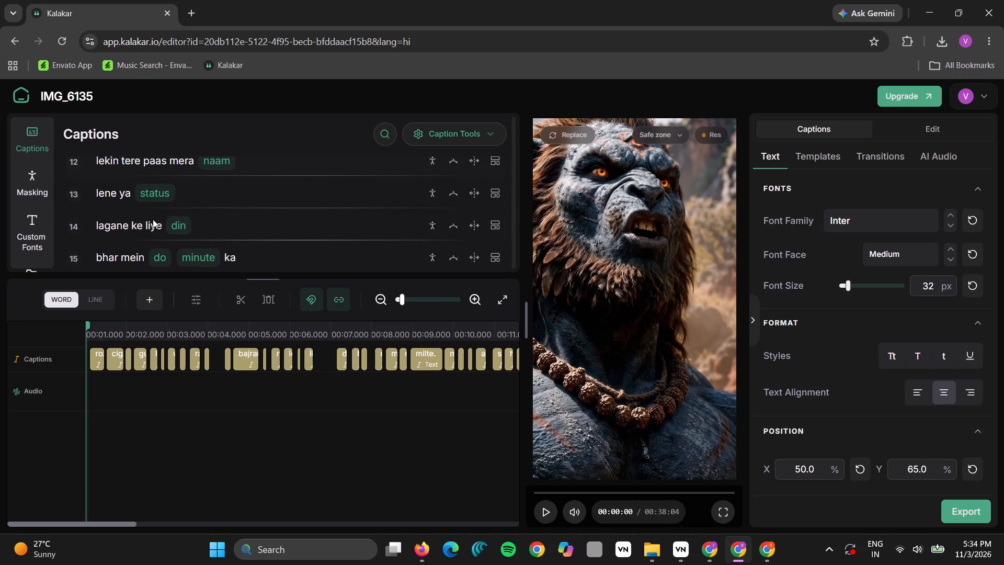
pyautogui.scroll(-1, 153, 219)
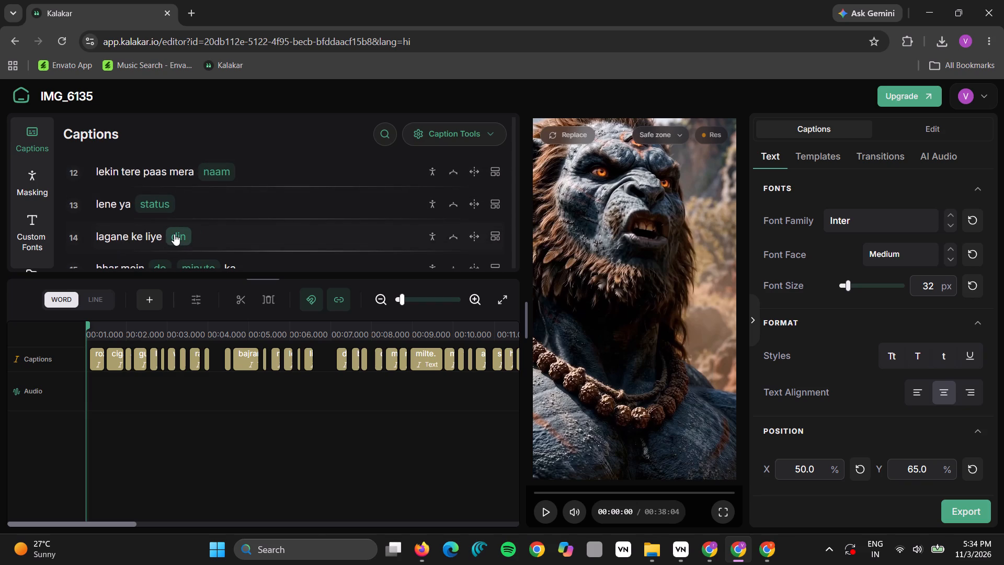
pyautogui.click(174, 234)
pyautogui.click(158, 234)
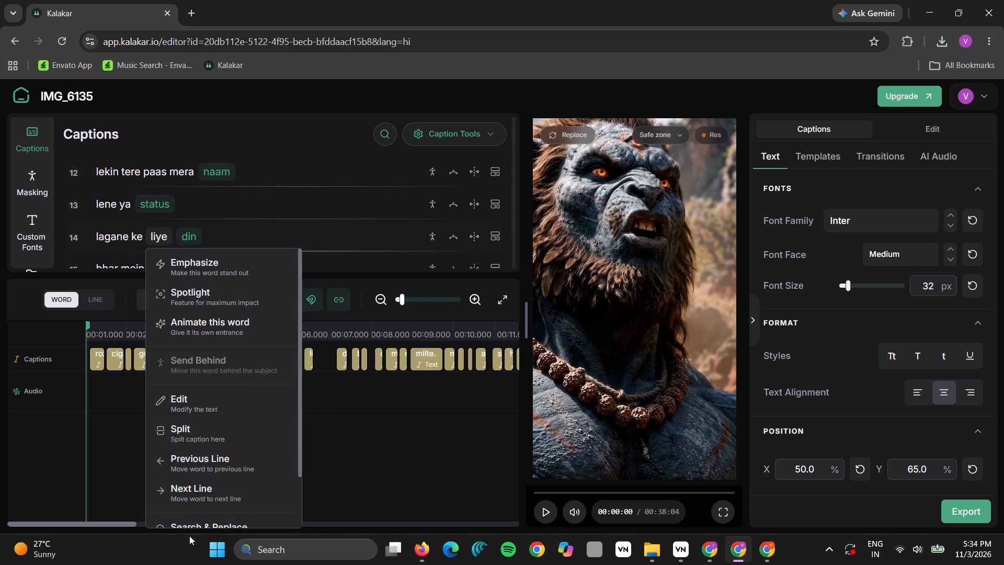
pyautogui.click(197, 462)
pyautogui.scroll(-1, 206, 251)
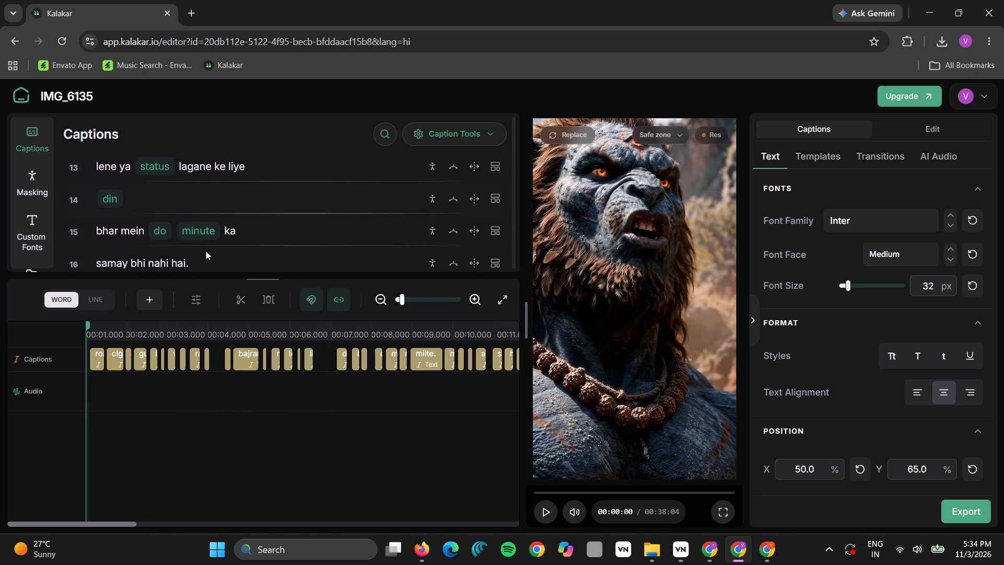
pyautogui.scroll(-1, 206, 251)
pyautogui.click(202, 213)
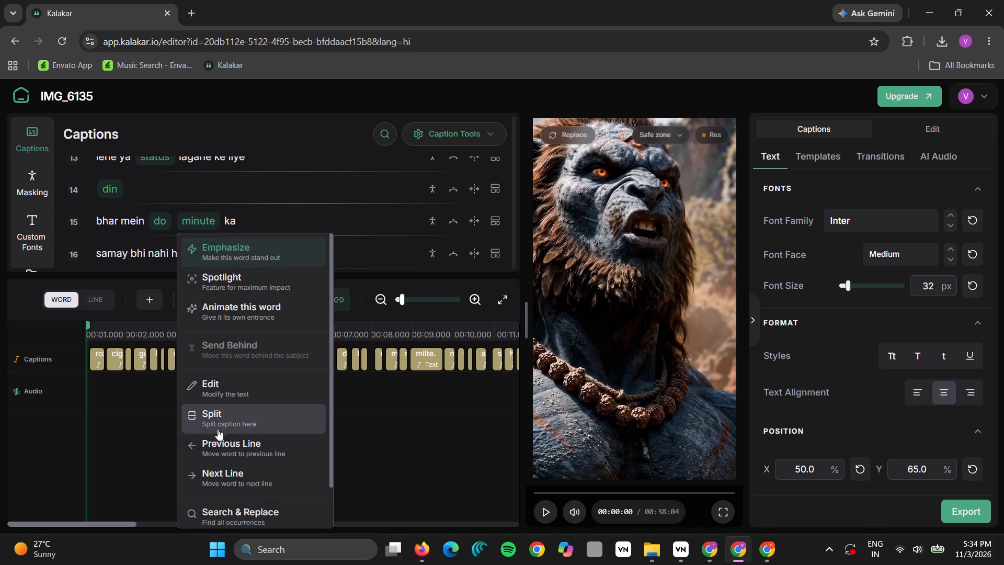
pyautogui.click(219, 435)
pyautogui.click(182, 255)
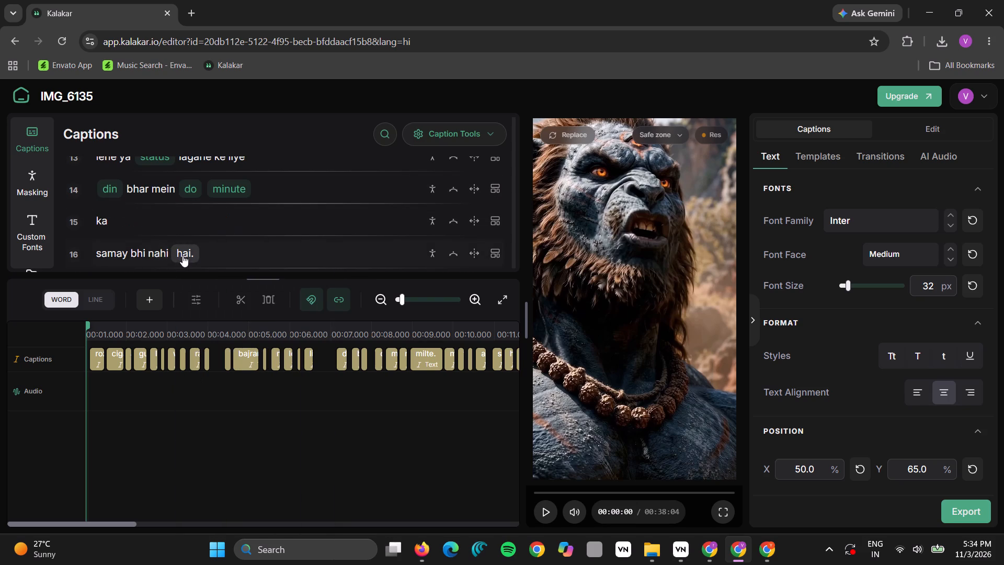
pyautogui.click(206, 481)
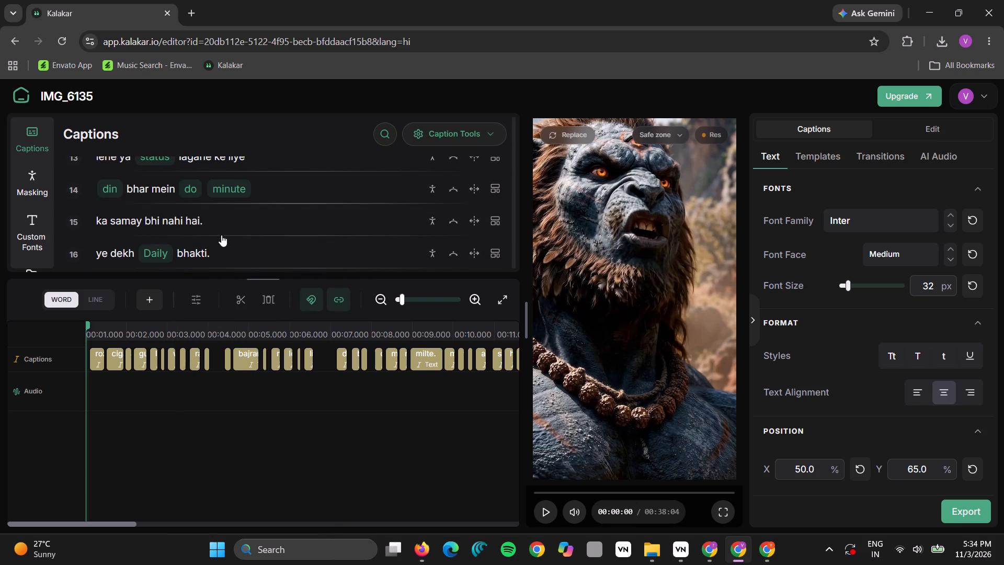
# Apply the built-in Ali Abdaal template to the captions and scale the caption box down on the video preview.
pyautogui.scroll(-2, 221, 232)
pyautogui.scroll(1, 221, 232)
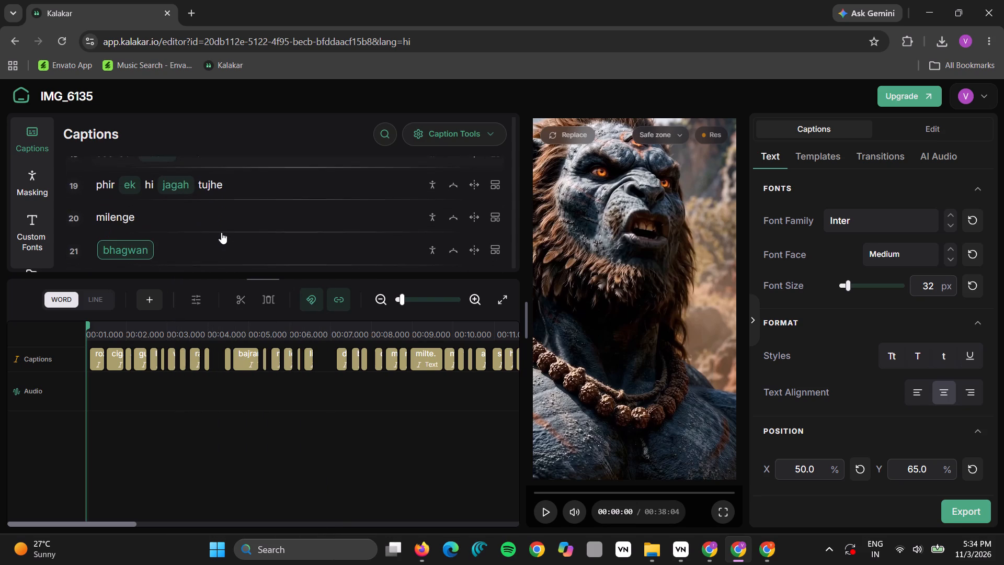
pyautogui.scroll(1, 221, 232)
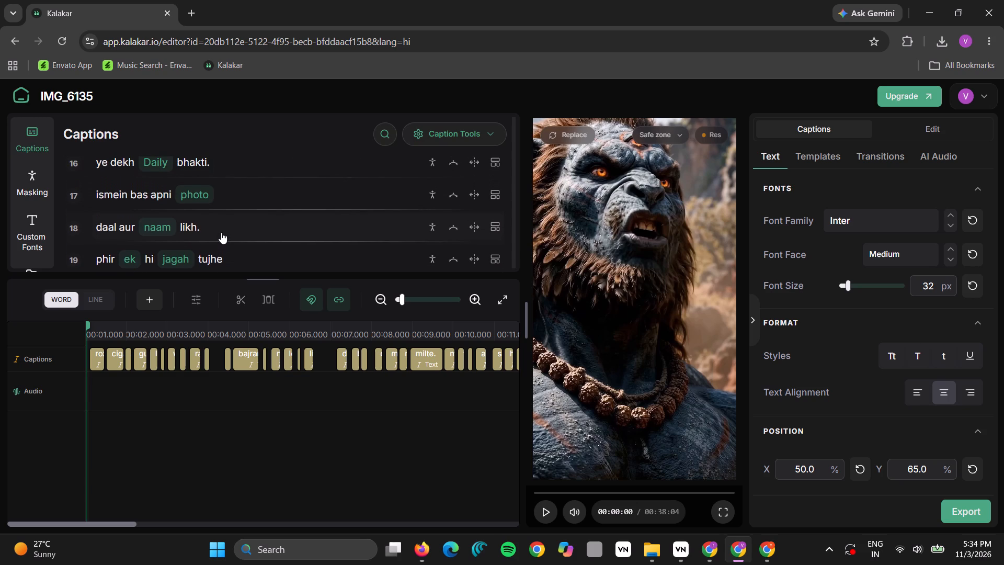
pyautogui.scroll(1, 221, 232)
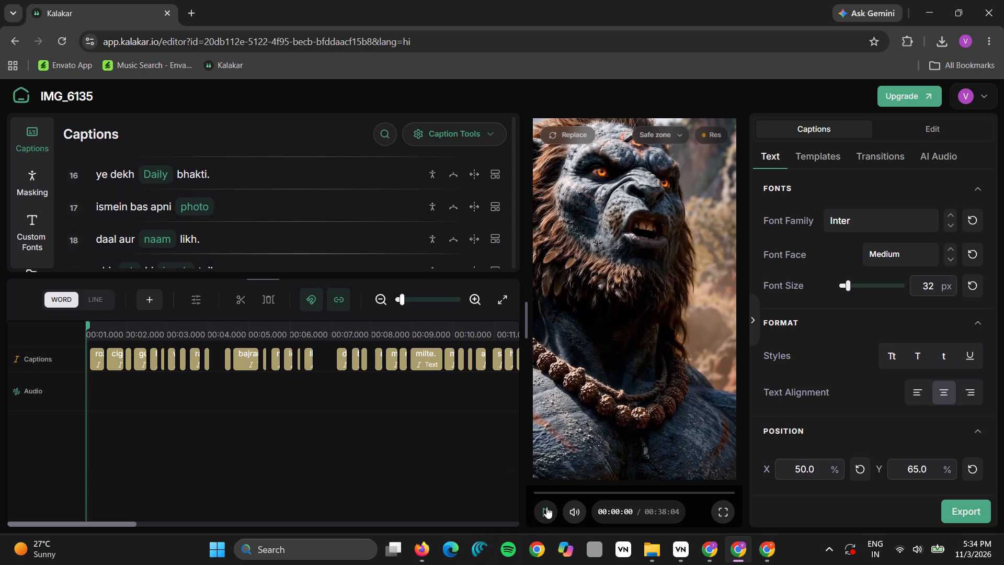
pyautogui.click(546, 507)
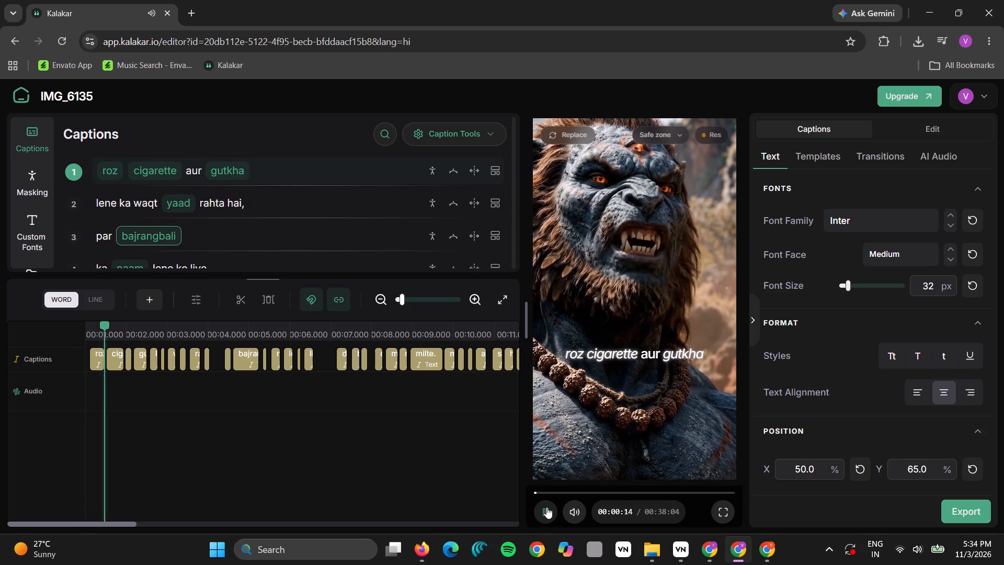
pyautogui.press('space')
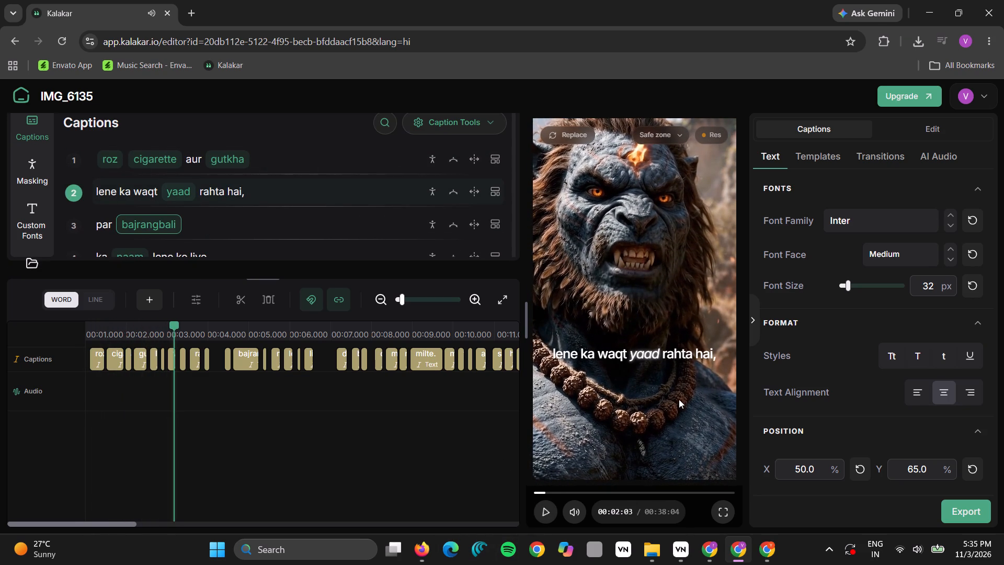
pyautogui.click(820, 160)
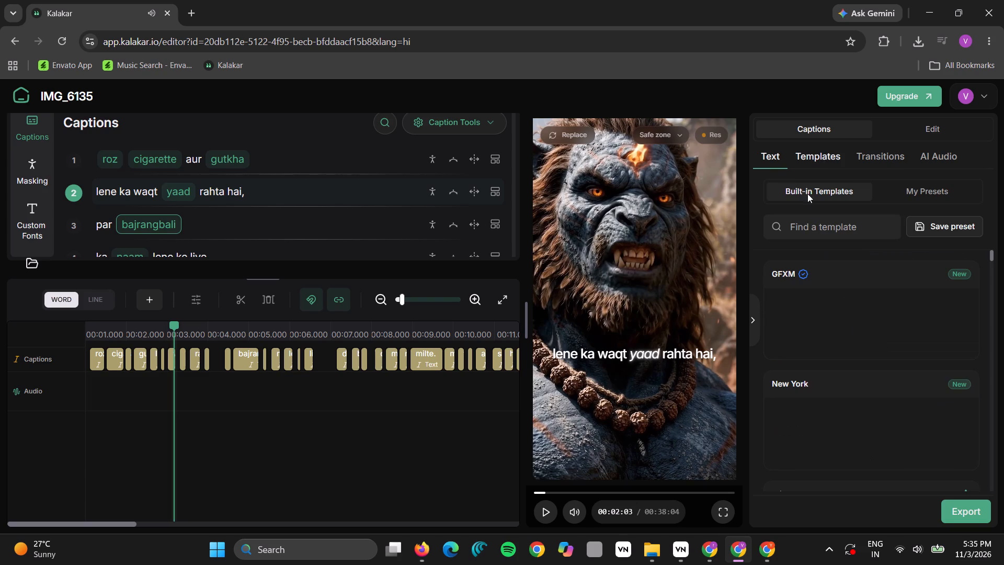
pyautogui.scroll(-2, 832, 365)
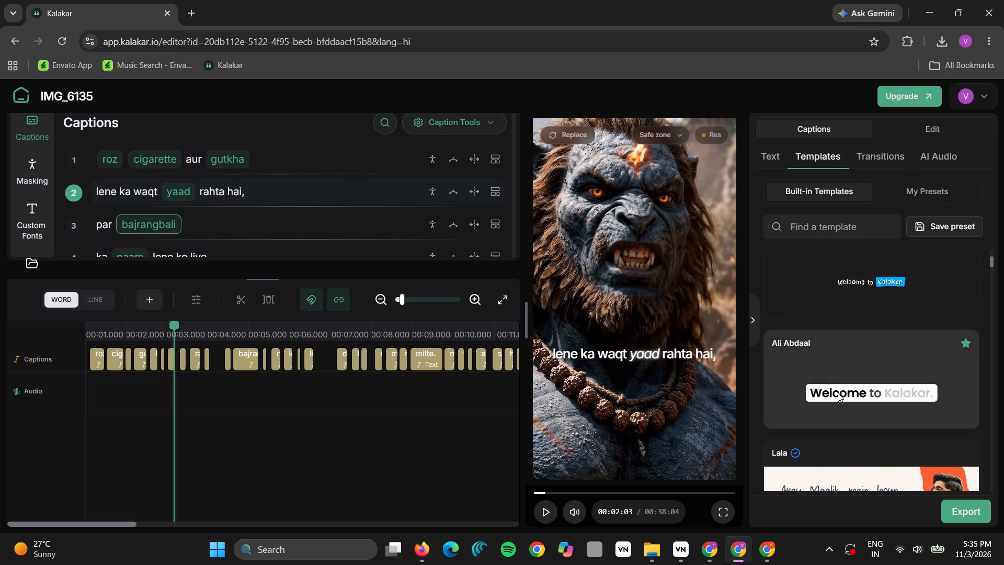
pyautogui.click(838, 393)
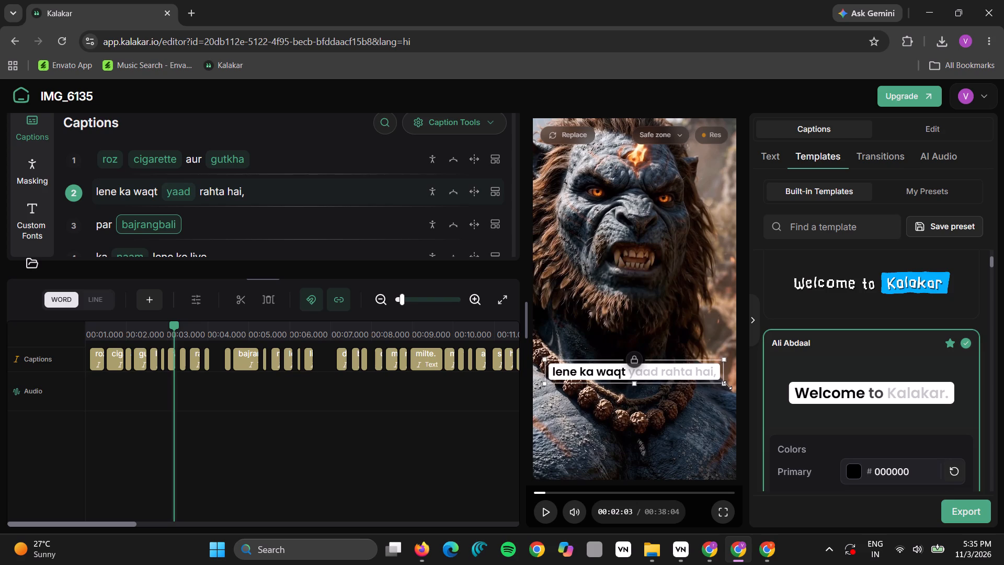
pyautogui.moveTo(727, 385); pyautogui.dragTo(680, 367)
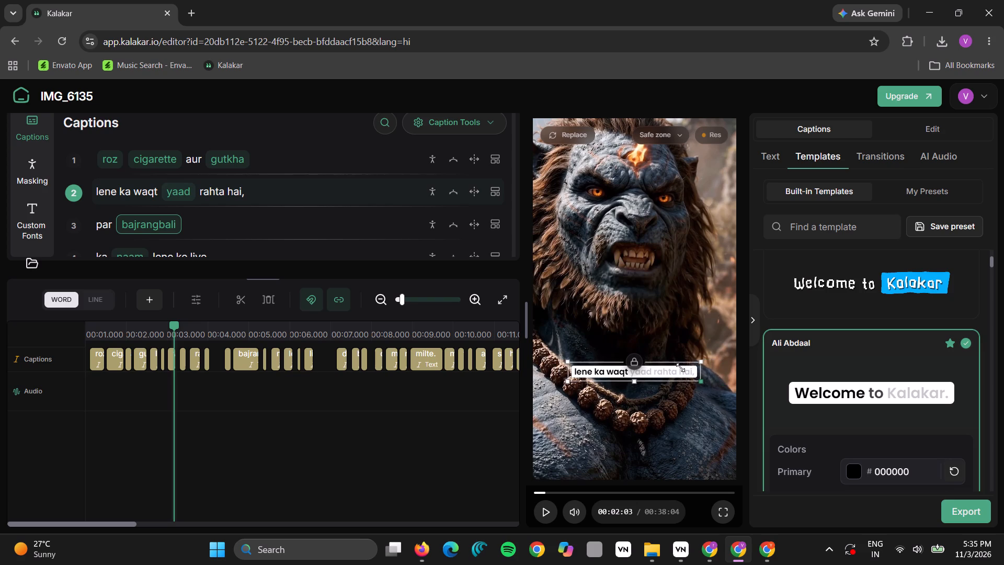
pyautogui.moveTo(680, 367); pyautogui.dragTo(675, 365)
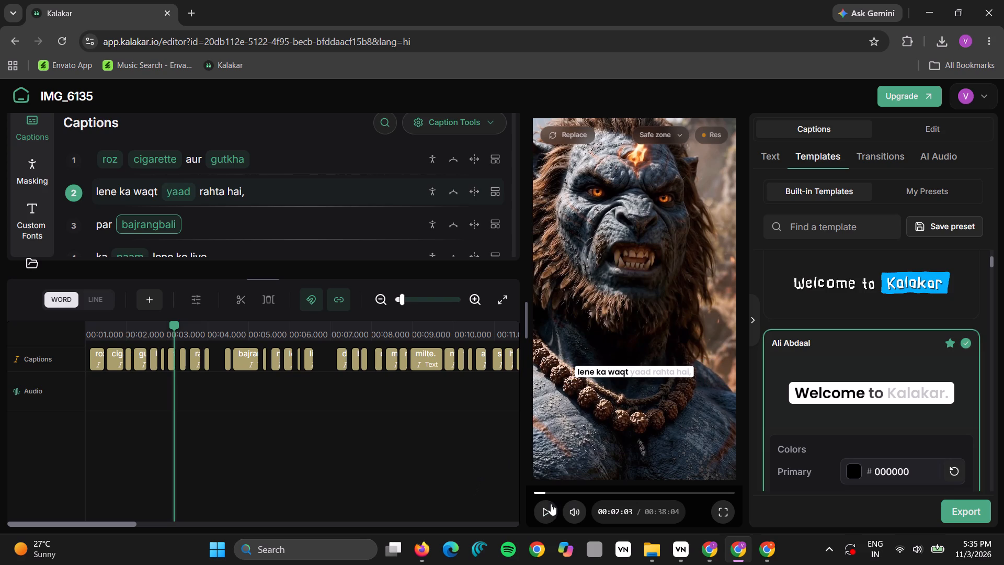
# Play the captioned video, then delete the caption words from "samay" in line 15 up to just before "photo ke saath.".
pyautogui.press('space')
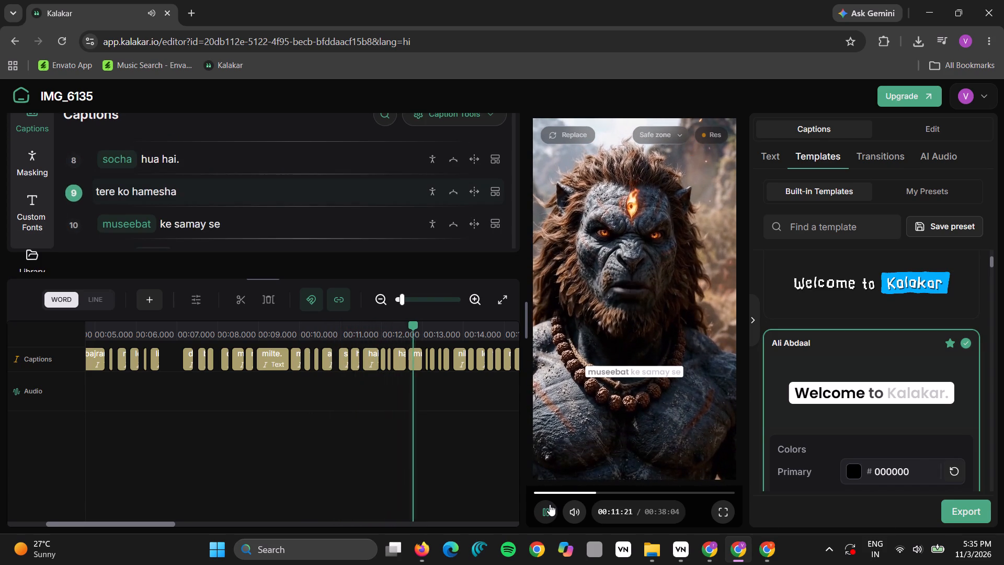
pyautogui.press('space')
pyautogui.press('space')
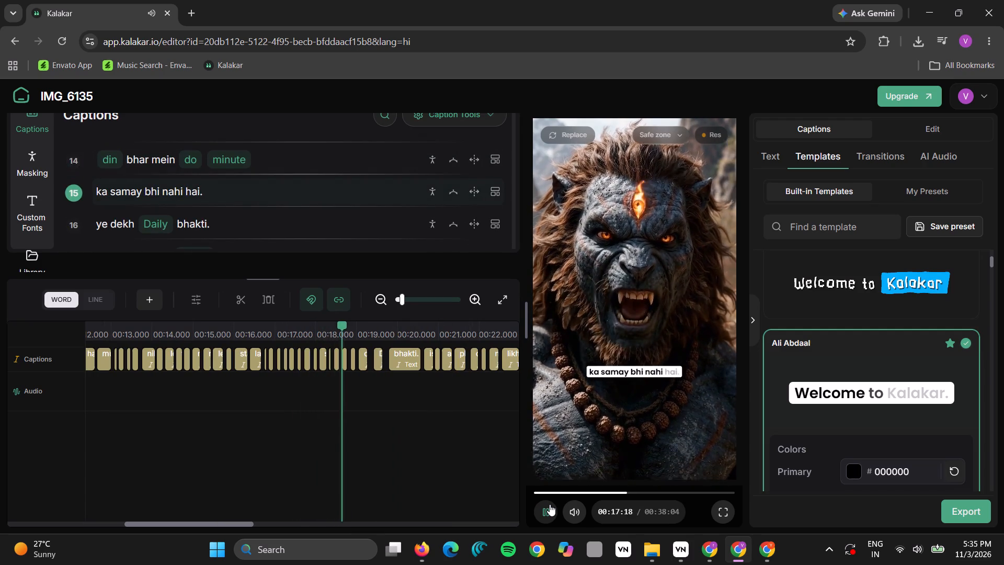
pyautogui.press('space')
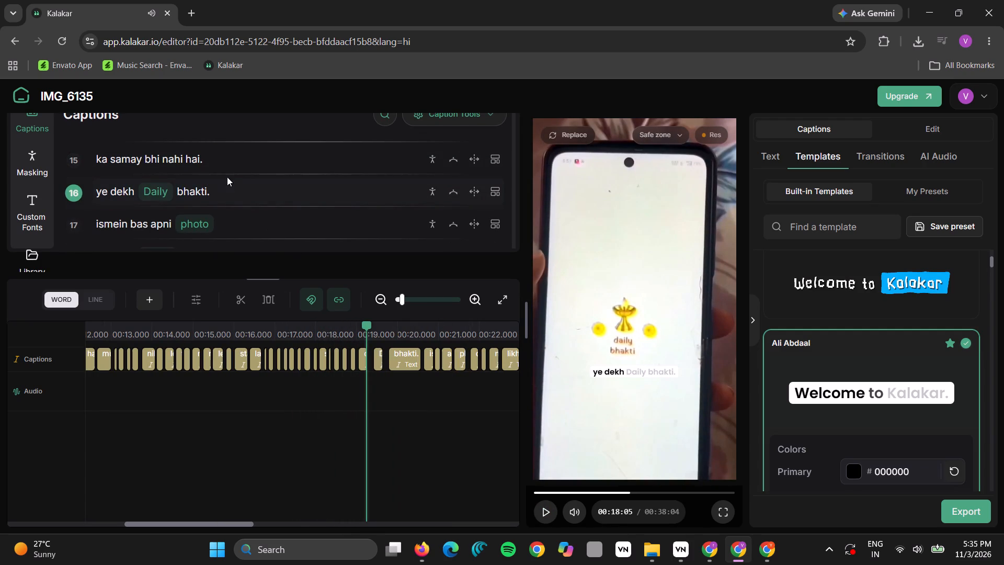
pyautogui.click(225, 164)
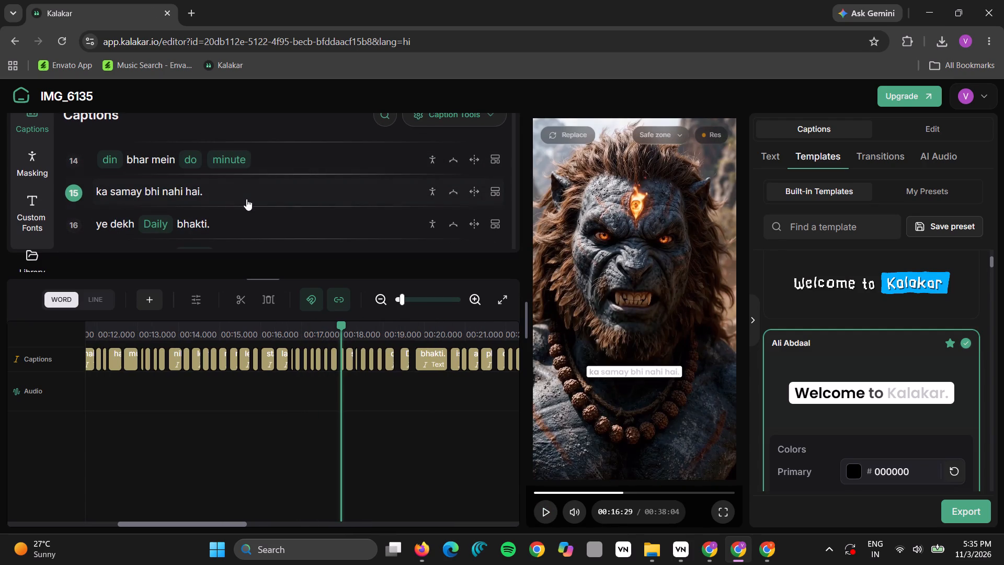
pyautogui.moveTo(350, 380); pyautogui.dragTo(527, 349)
pyautogui.press('Delete')
pyautogui.hscroll(-4, 466, 377)
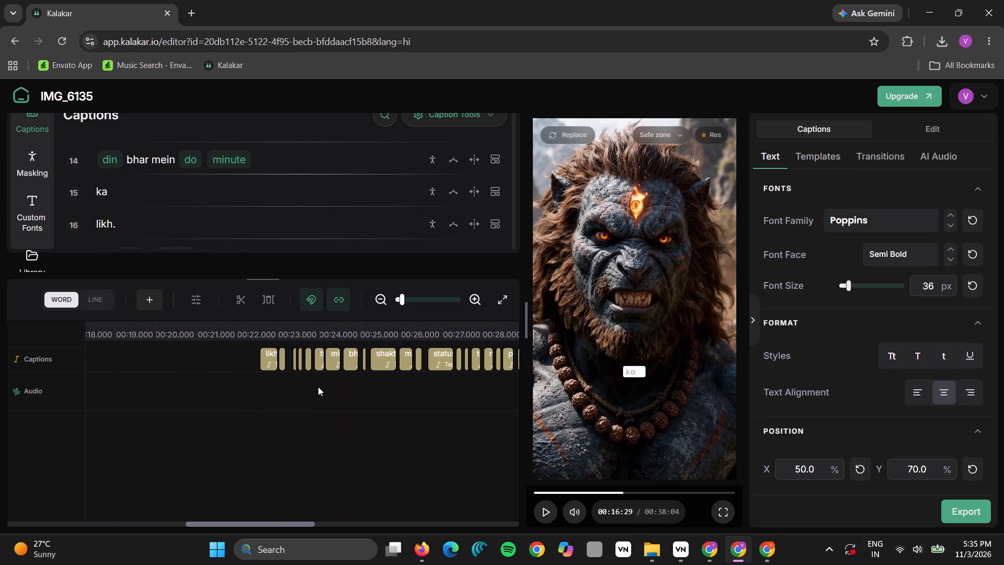
pyautogui.moveTo(236, 377); pyautogui.dragTo(497, 344)
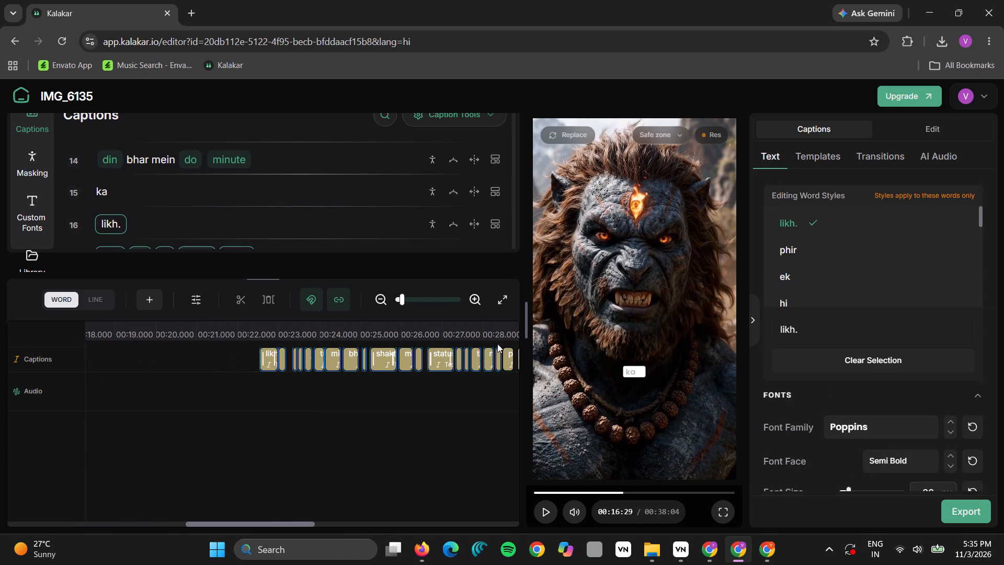
pyautogui.press('Delete')
# Play the video on past the phone scene and delete the caption line "photo ke saath.".
pyautogui.press('space')
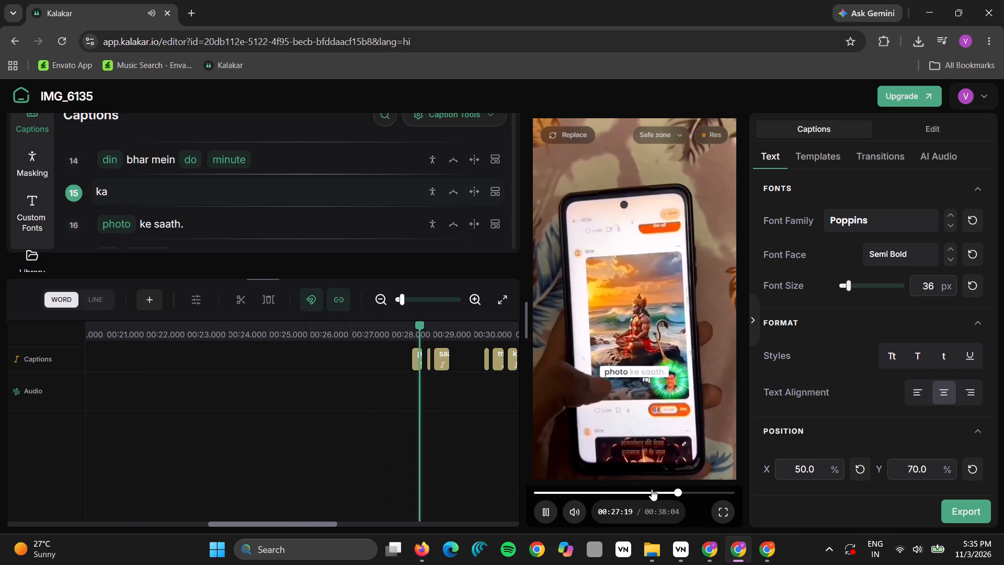
pyautogui.press('space')
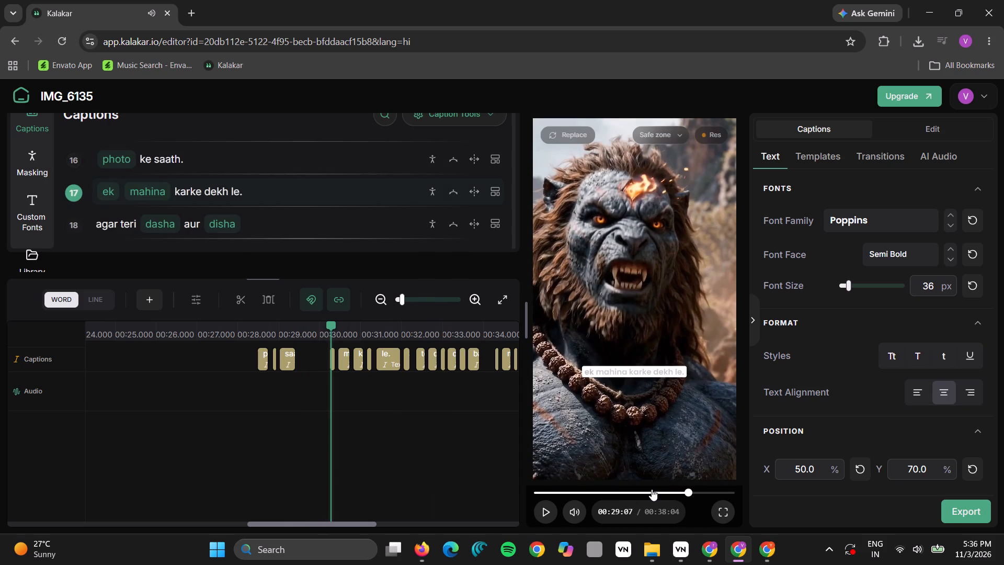
pyautogui.moveTo(313, 369); pyautogui.dragTo(255, 361)
pyautogui.press('Delete')
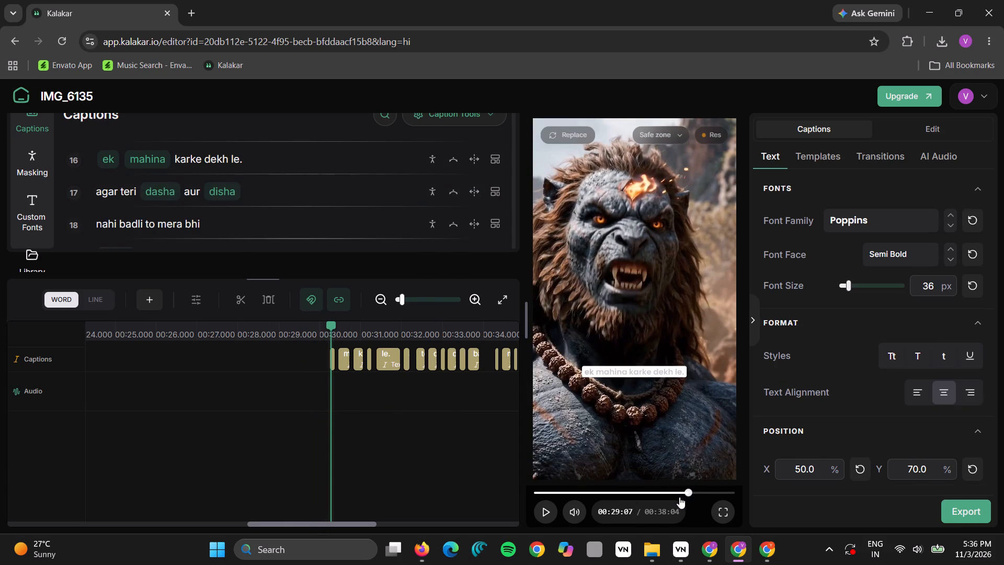
# Play the remaining captions and delete all caption words after "naam hanuman", from "nahi." through "Install now par click" to the end.
pyautogui.click(678, 496)
pyautogui.press('space')
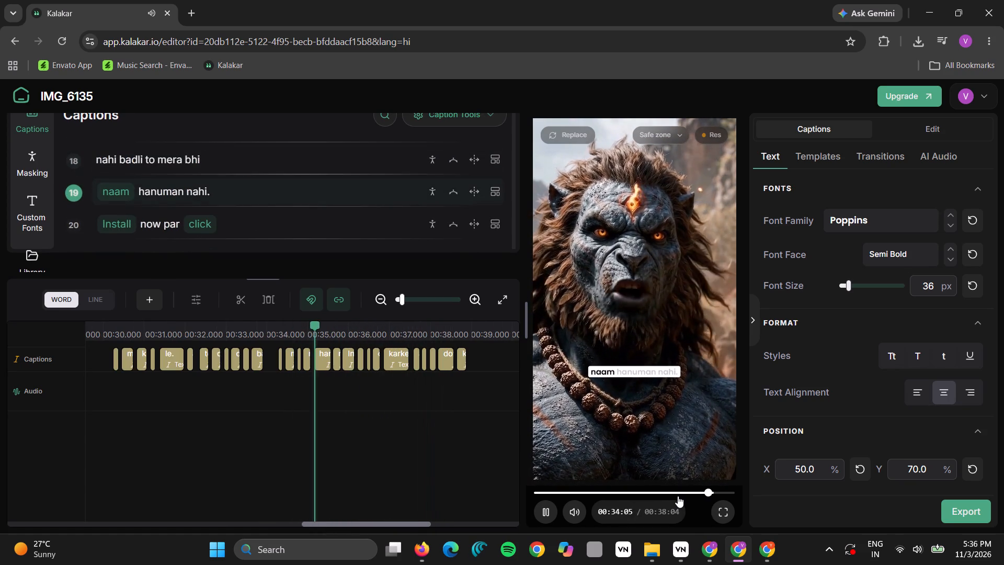
pyautogui.press('space')
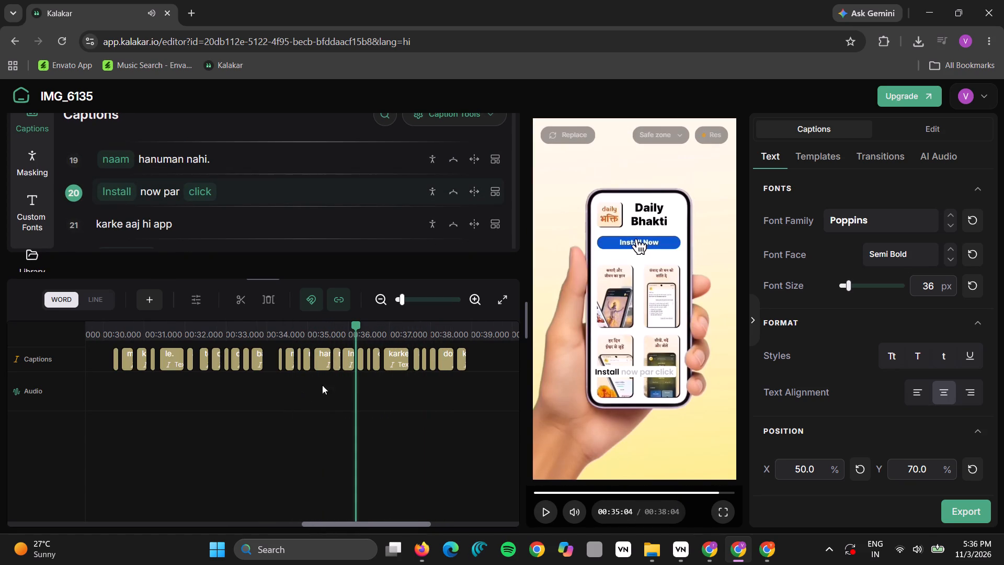
pyautogui.moveTo(340, 381); pyautogui.dragTo(529, 353)
pyautogui.press('Delete')
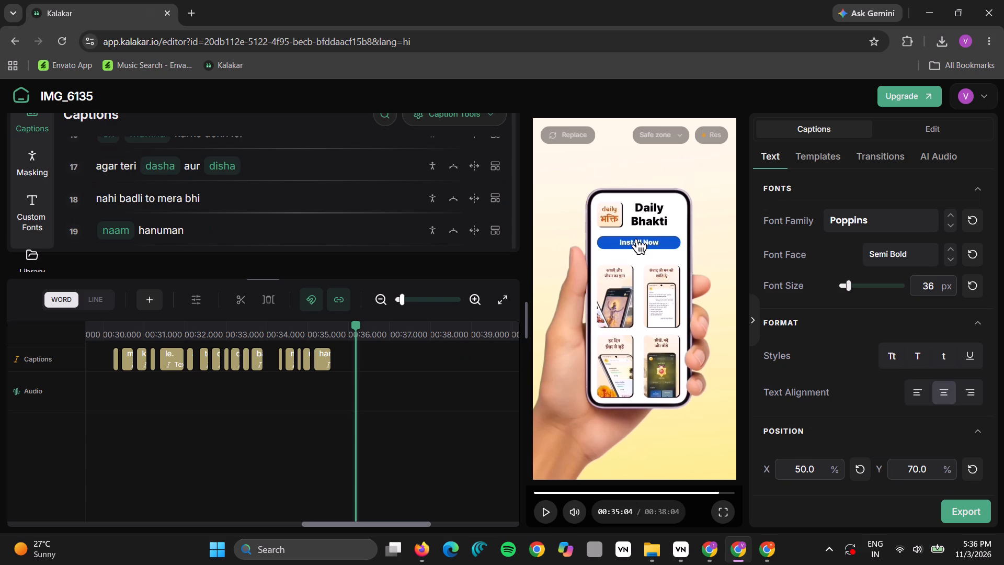
# Replay the ending of the video, then render the export as a 1080P video.
pyautogui.click(694, 491)
pyautogui.press('space')
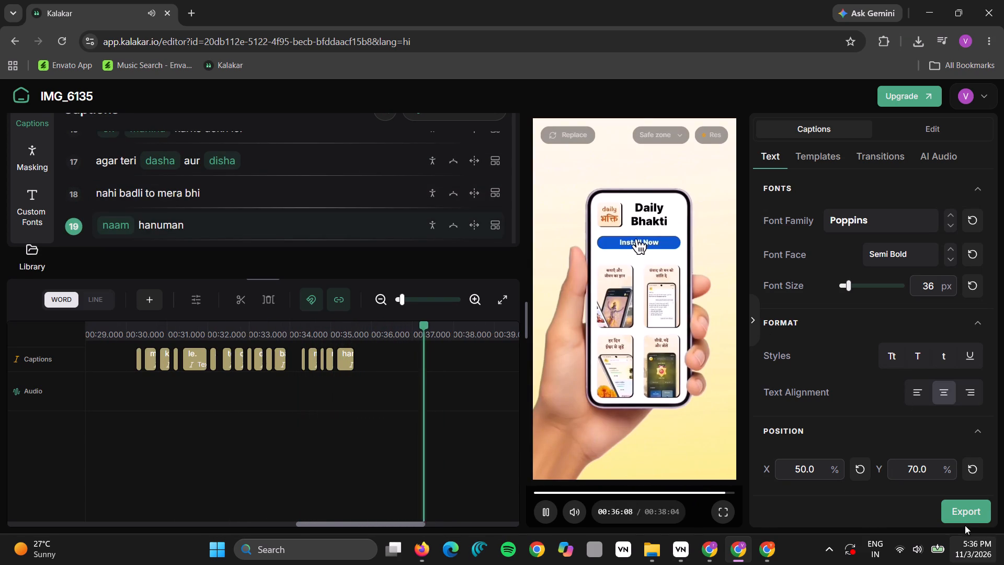
pyautogui.click(965, 515)
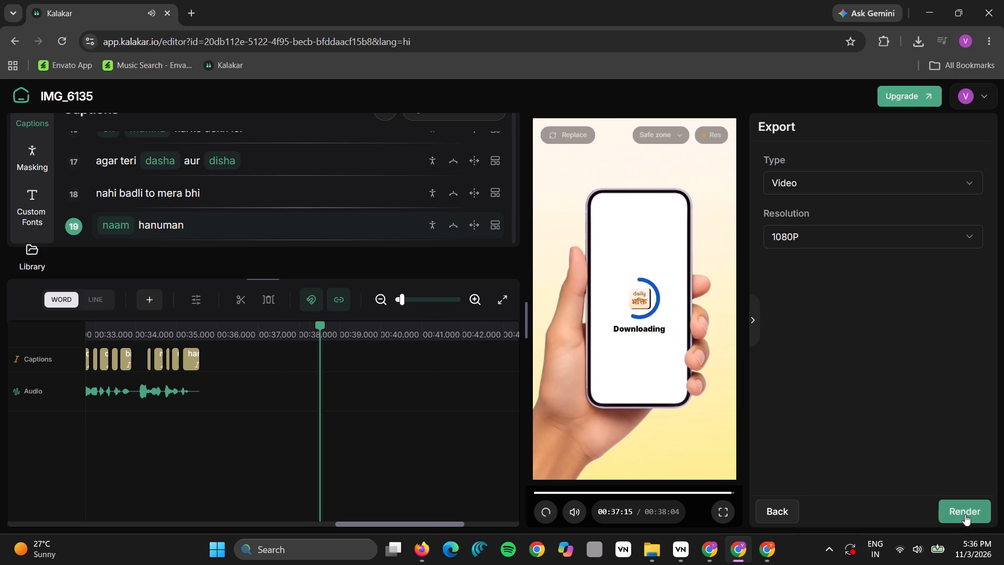
pyautogui.click(964, 514)
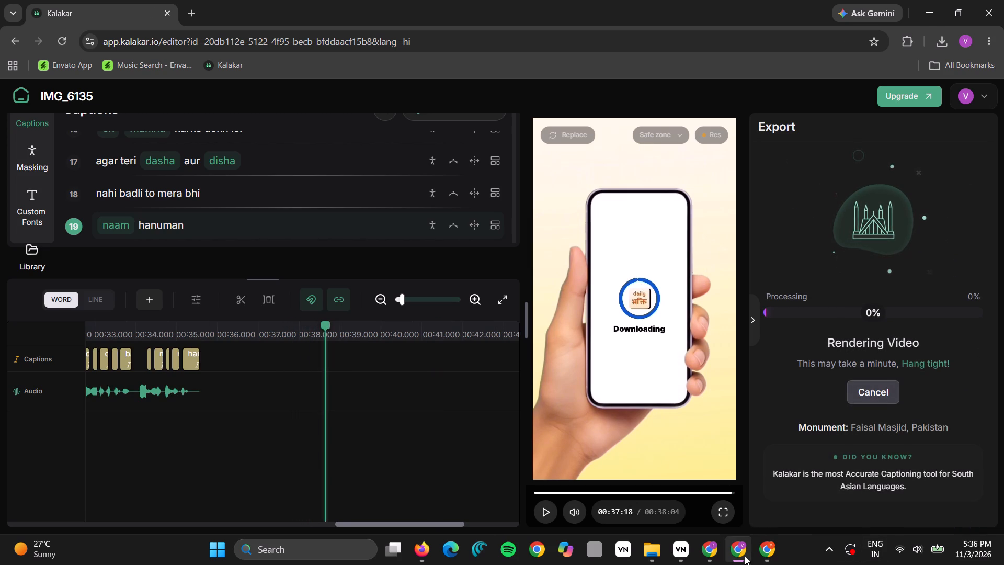
# Switch to Google Drive and rename IMG_6135.MOV in the "without subtitle" folder as hook4.
pyautogui.click(744, 526)
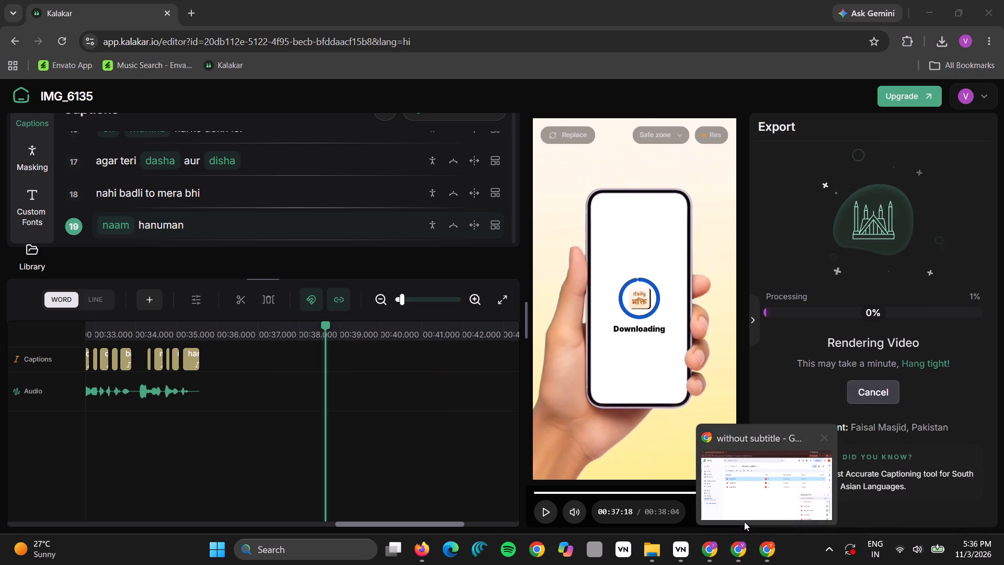
pyautogui.click(742, 518)
pyautogui.rightClick(415, 209)
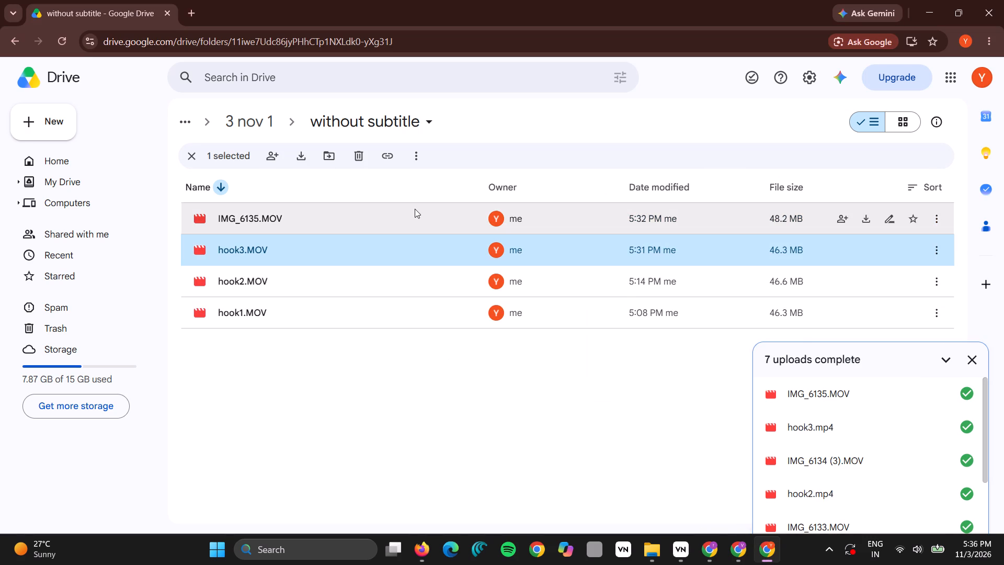
pyautogui.click(478, 281)
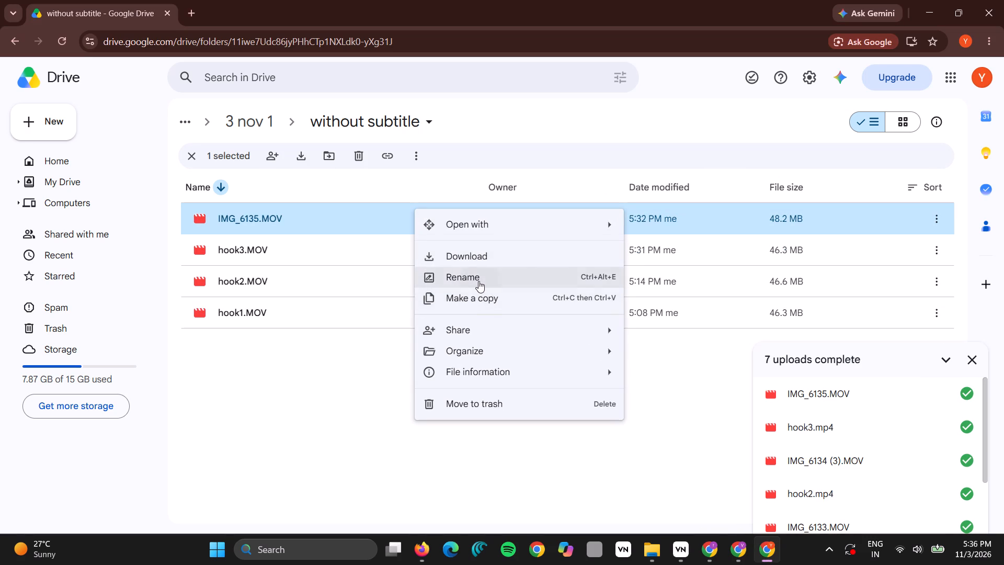
pyautogui.write('hook4')
pyautogui.press('Return')
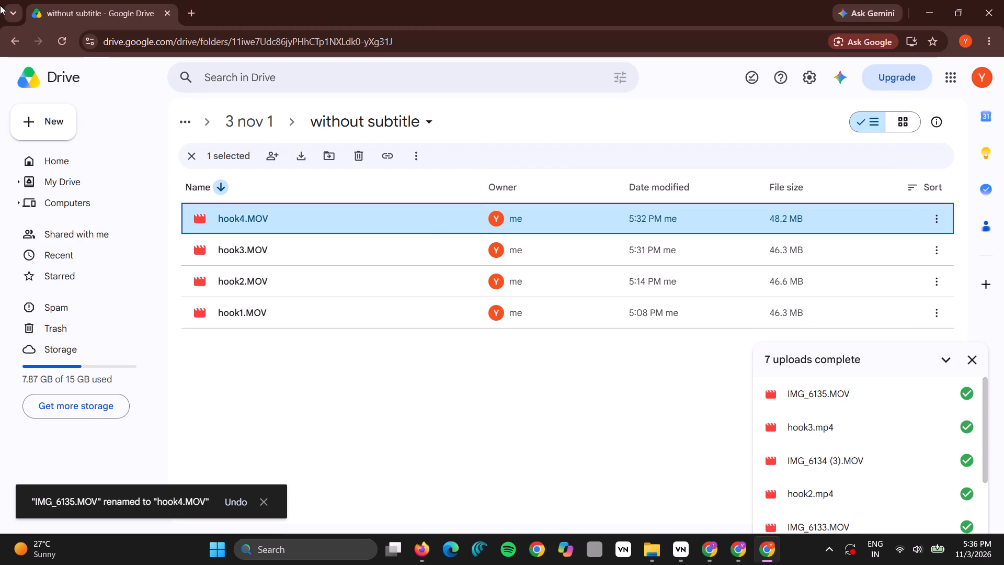
# Go back to the parent folder "3 nov 1" in Google Drive.
pyautogui.click(15, 42)
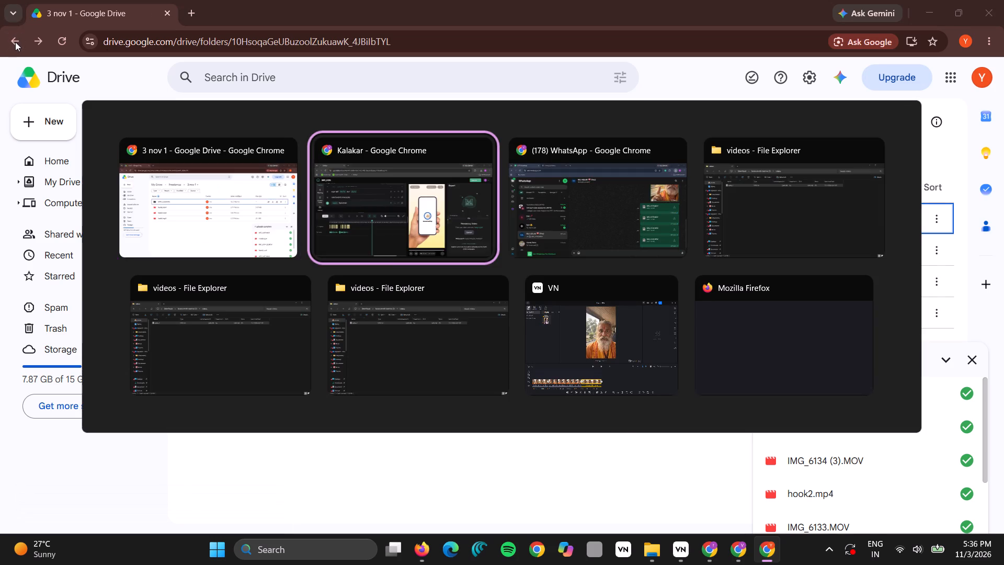
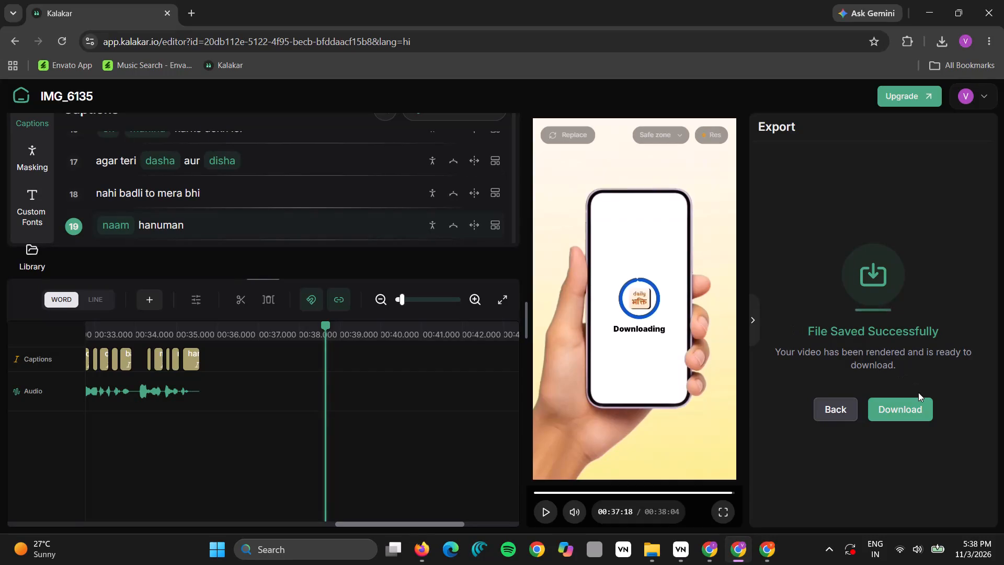
# Download the rendered IMG_6135 video and save it as hook4 in the "final" folder.
pyautogui.click(917, 402)
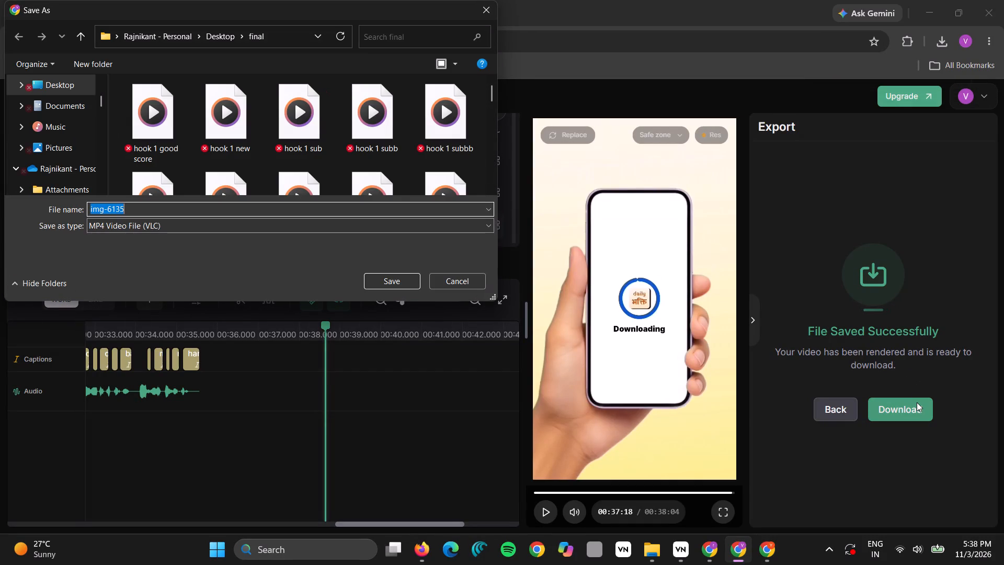
pyautogui.write('hook')
pyautogui.press('4')
pyautogui.press('Return')
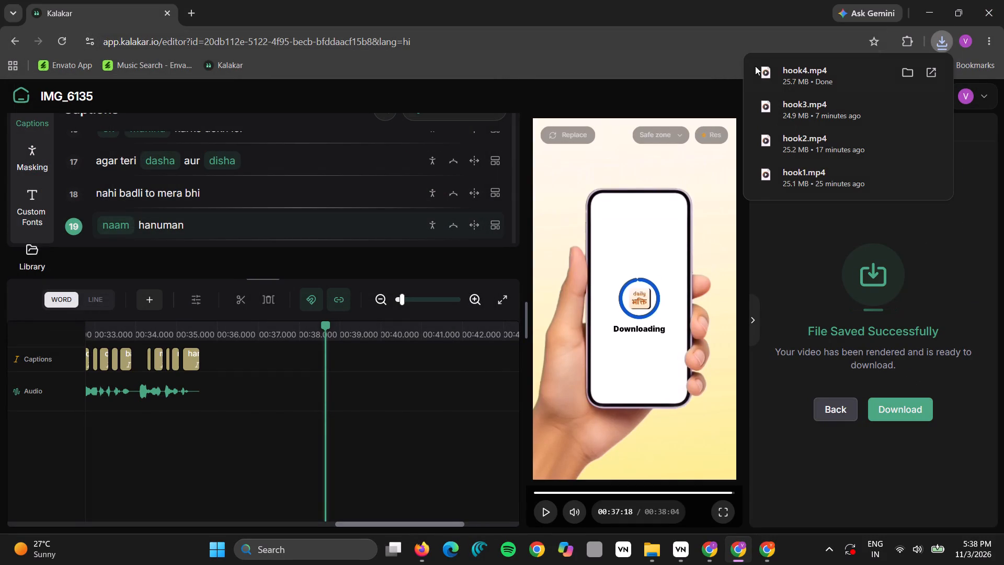
# Upload the downloaded hook4.mp4 to the "3 nov 1" folder in Google Drive.
pyautogui.moveTo(758, 70); pyautogui.dragTo(750, 535)
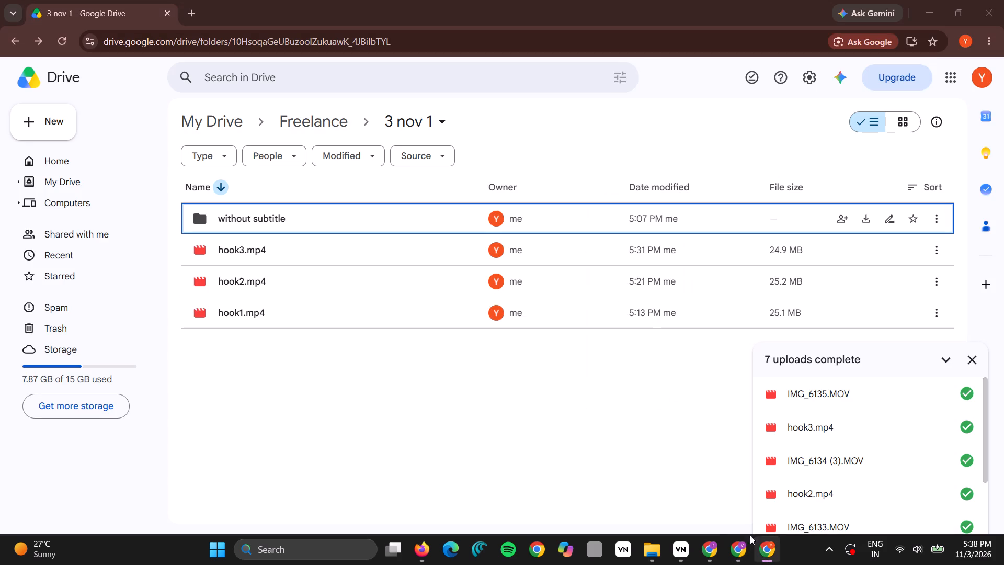
pyautogui.moveTo(750, 535); pyautogui.dragTo(538, 389)
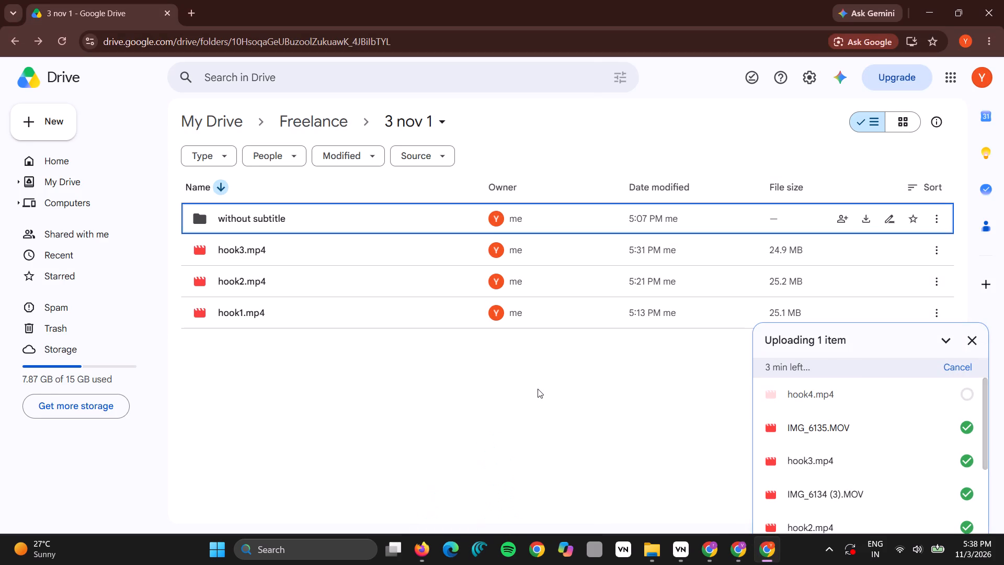
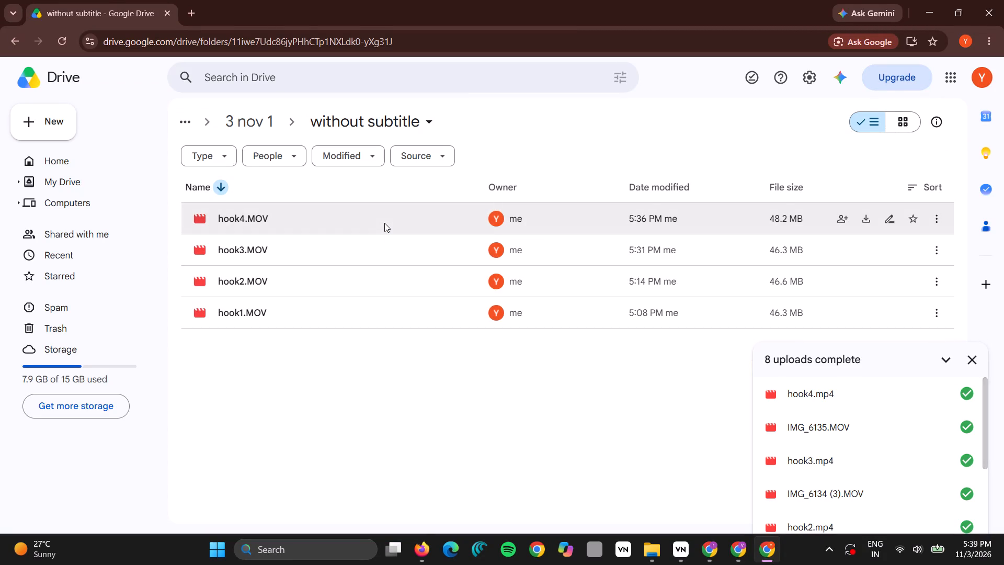
# Go back to the Freelance folder in Drive and copy the link to the "3 nov 1" folder.
pyautogui.click(2, 35)
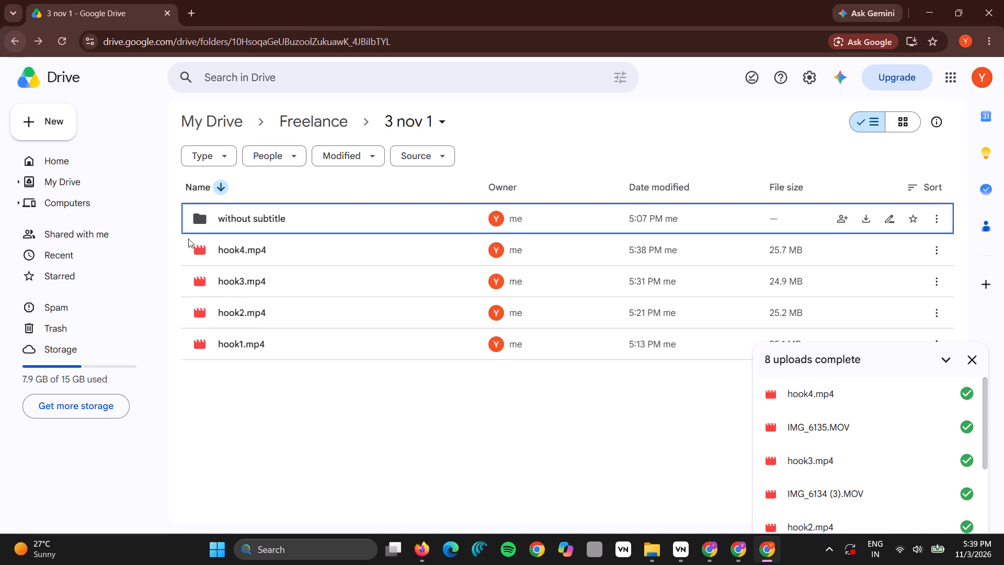
pyautogui.click(18, 37)
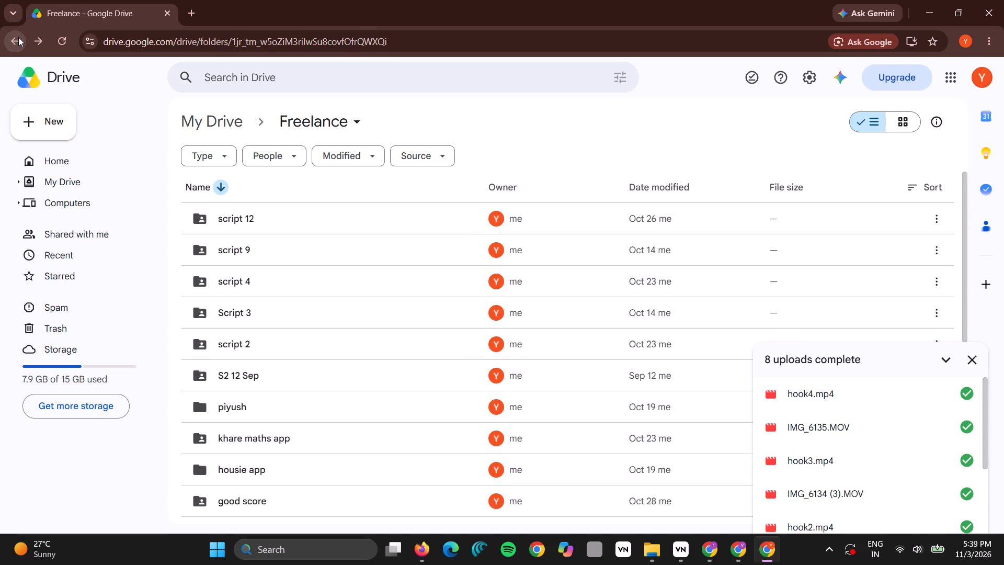
pyautogui.scroll(-10, 277, 238)
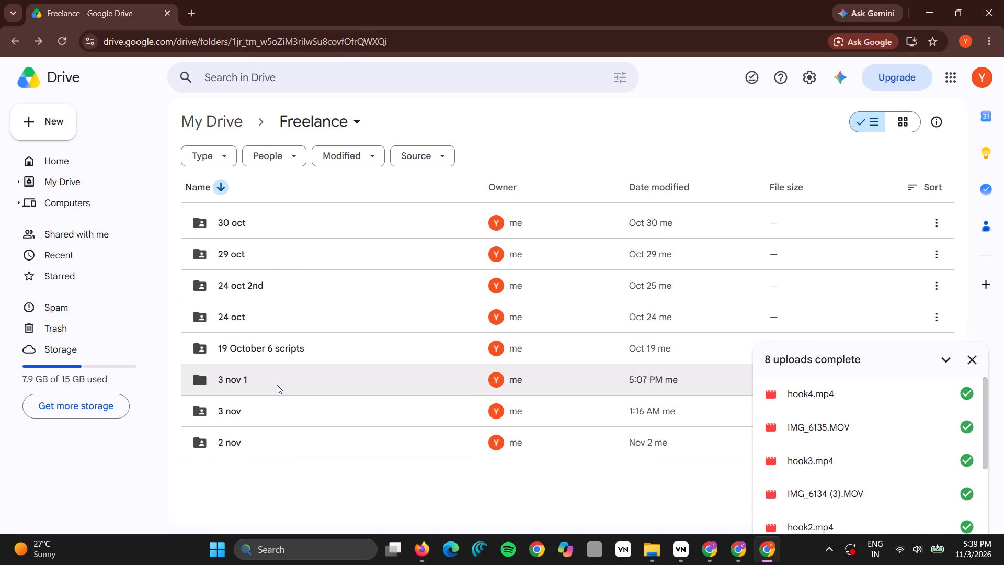
pyautogui.rightClick(277, 383)
pyautogui.doubleClick(260, 382)
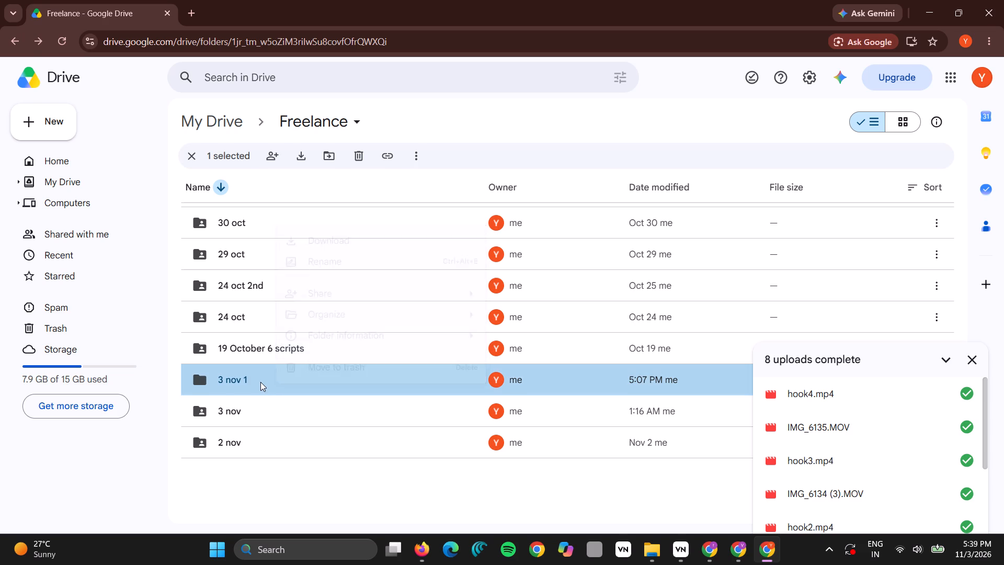
pyautogui.click(16, 48)
pyautogui.scroll(-6, 265, 467)
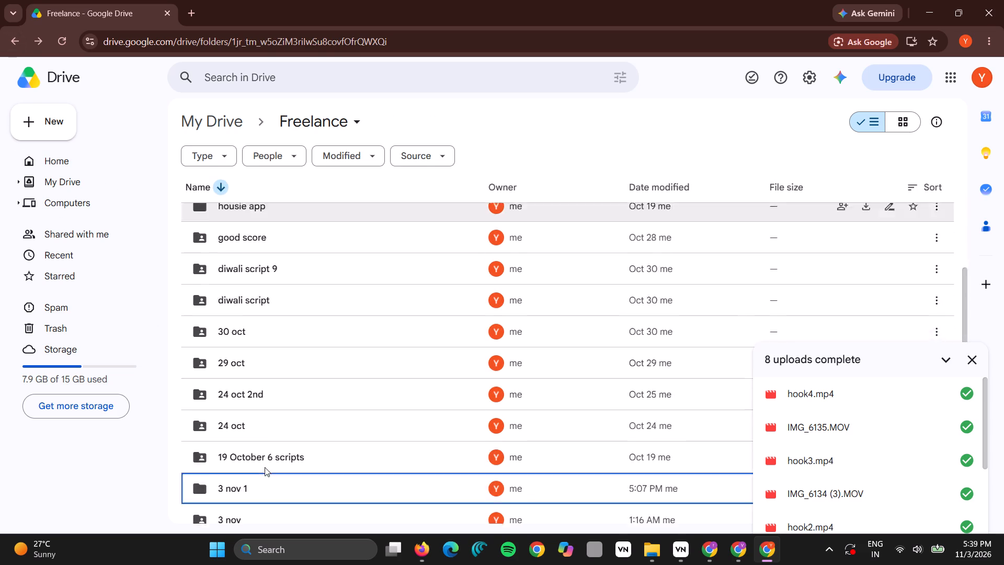
pyautogui.rightClick(255, 365)
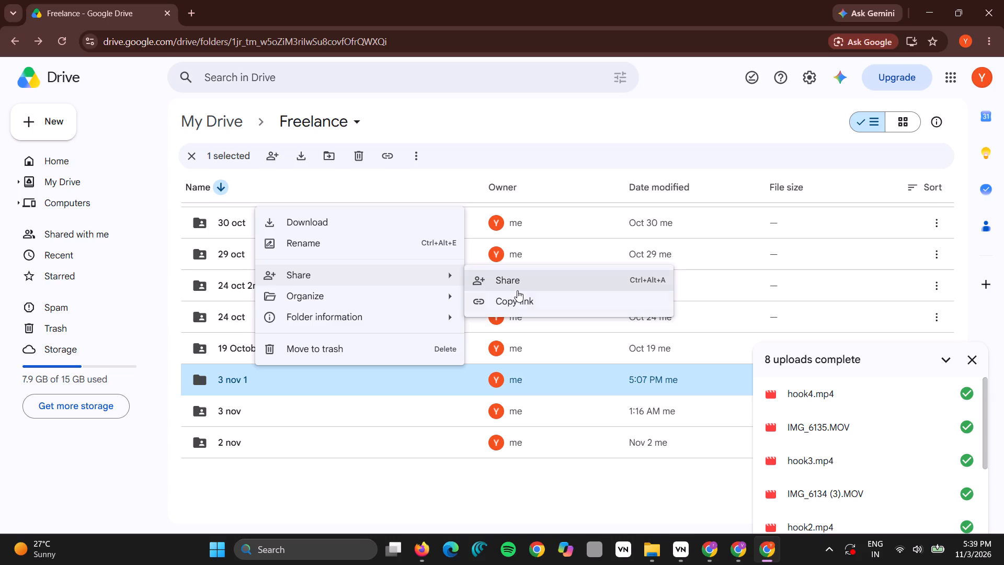
pyautogui.click(518, 293)
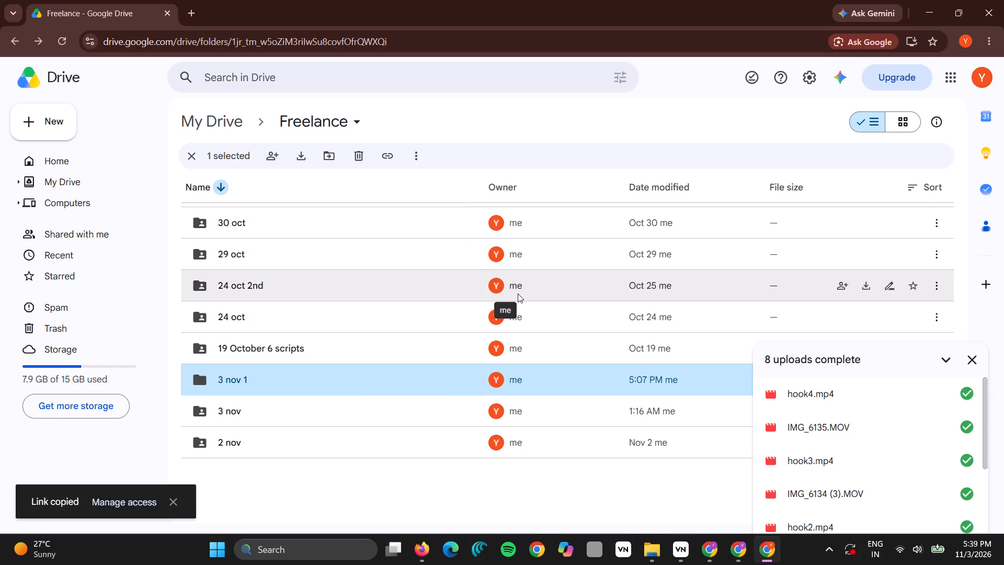
# Bring up the available actions for the "3 nov 1" folder again.
pyautogui.rightClick(415, 380)
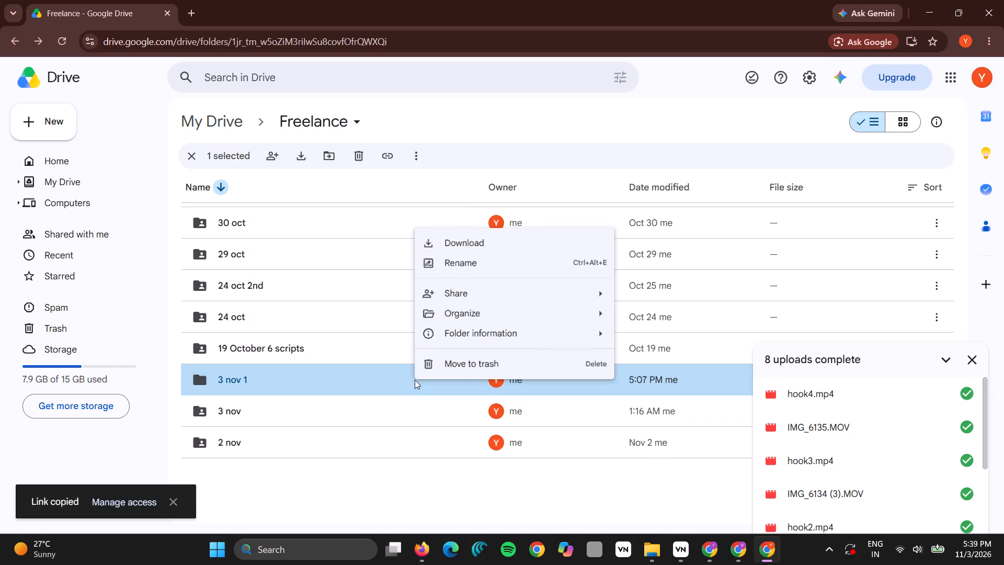
# Change the general access of the "3 nov 1" folder to Anyone with the link.
pyautogui.click(645, 300)
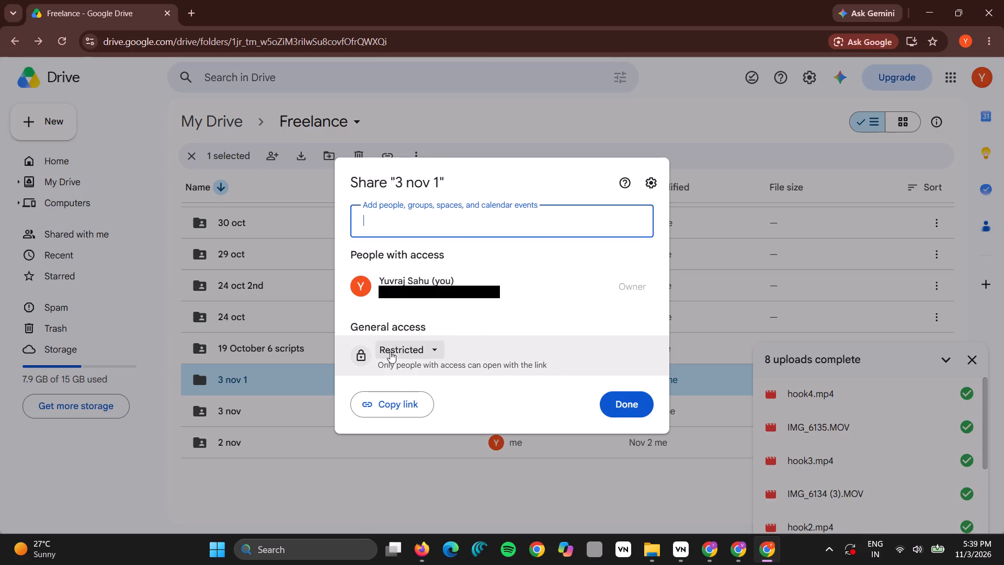
pyautogui.click(390, 352)
pyautogui.click(416, 405)
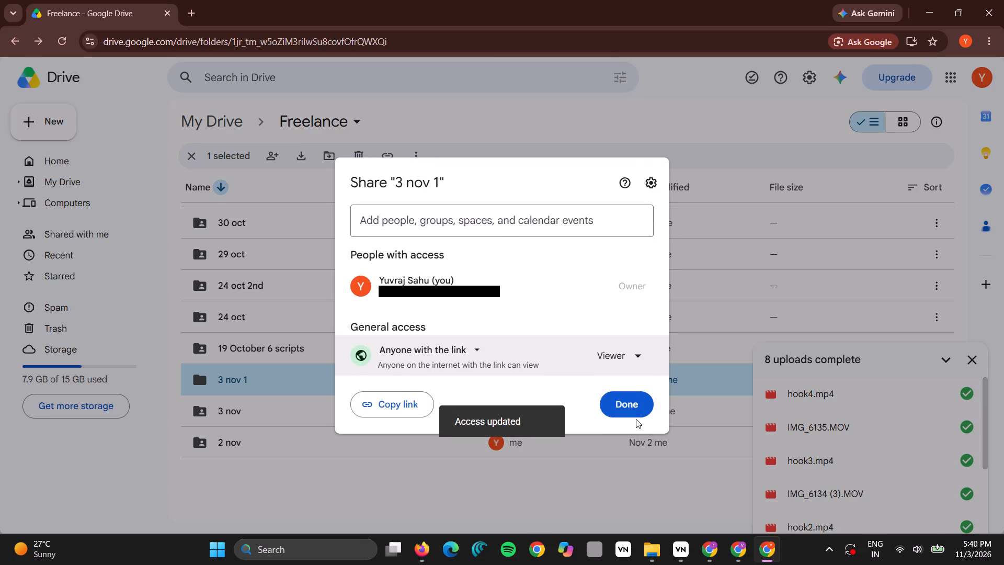
pyautogui.click(624, 400)
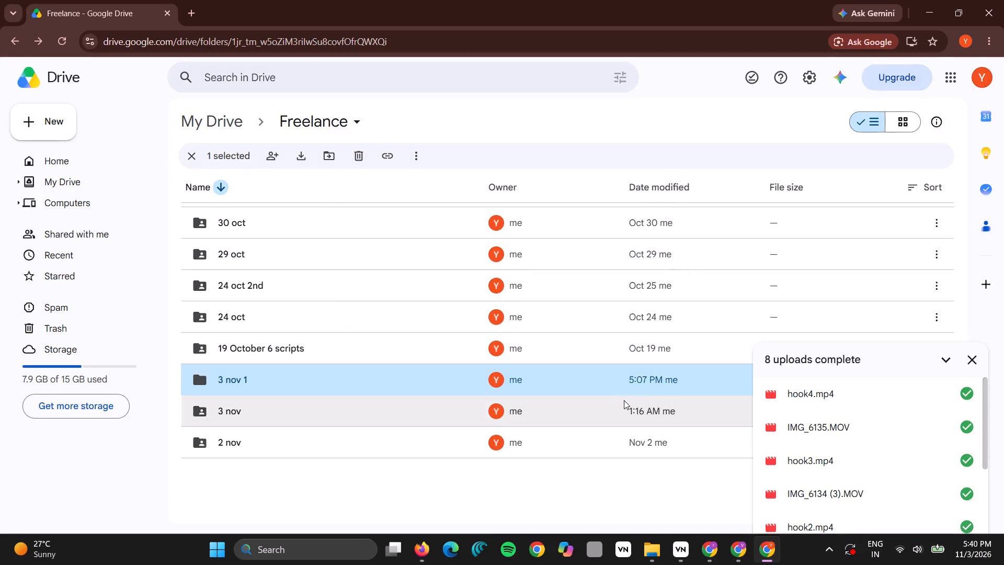
# Reopen the sharing settings of the "3 nov 1" folder and copy its link.
pyautogui.rightClick(561, 370)
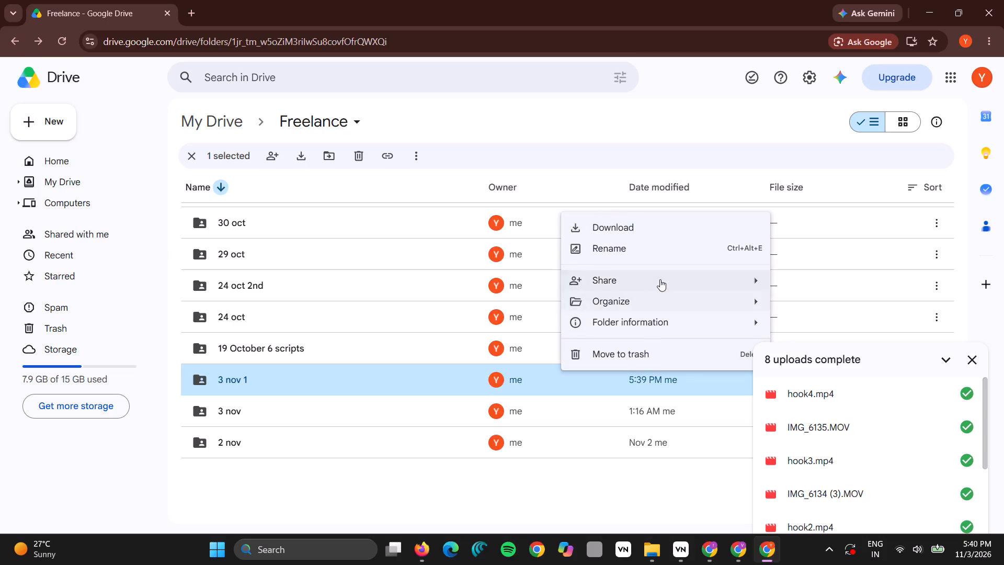
pyautogui.click(812, 292)
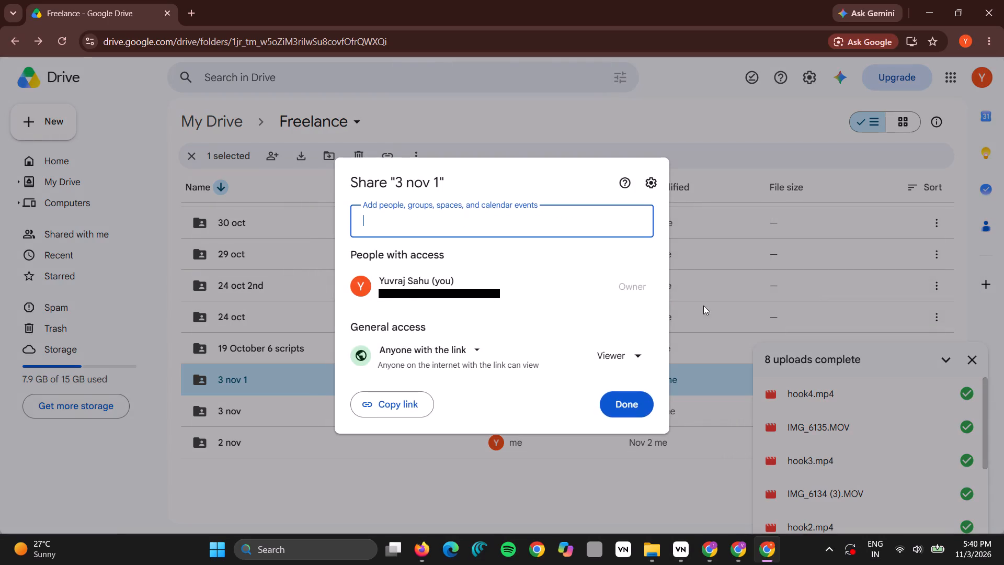
pyautogui.click(393, 411)
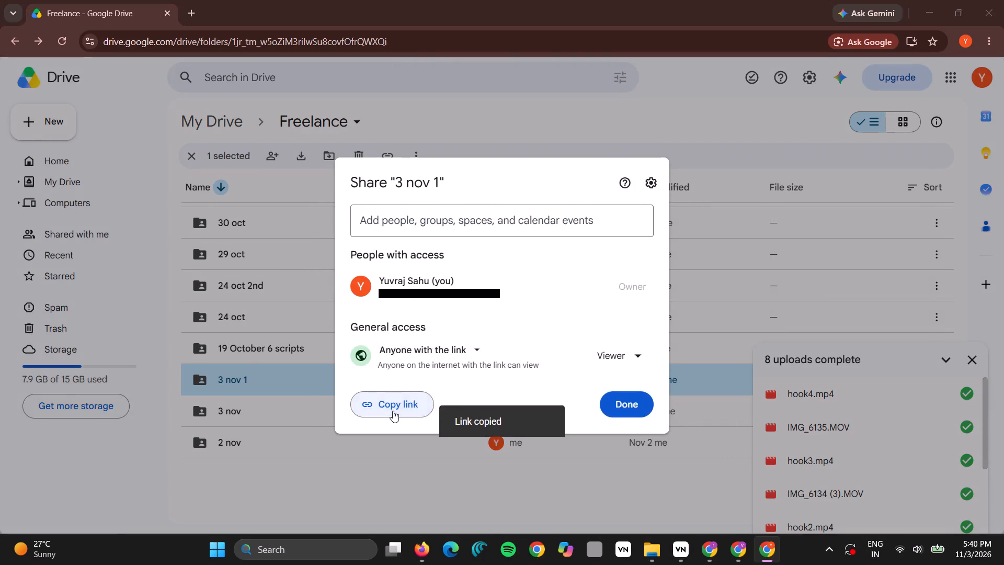